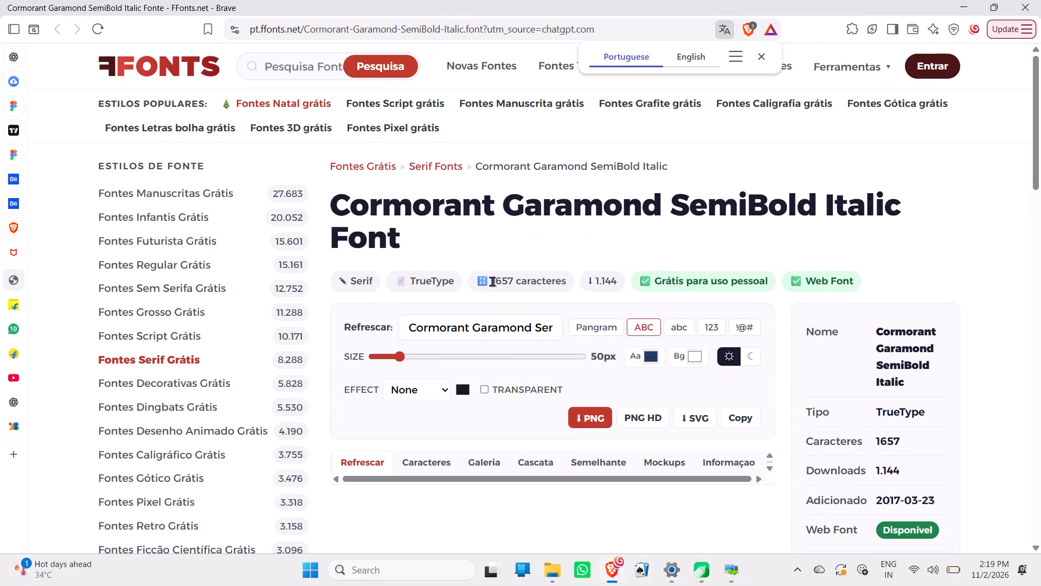
Look over the Cormorant Garamond SemiBold Italic font page and open its download page.
scroll(602, 373, "down", 2)
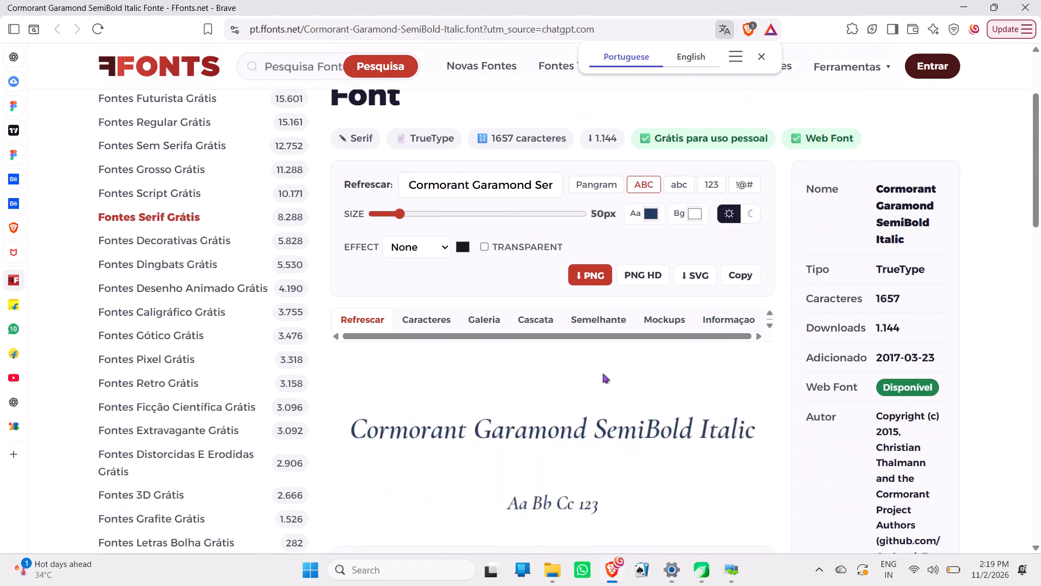
scroll(602, 373, "down", 2)
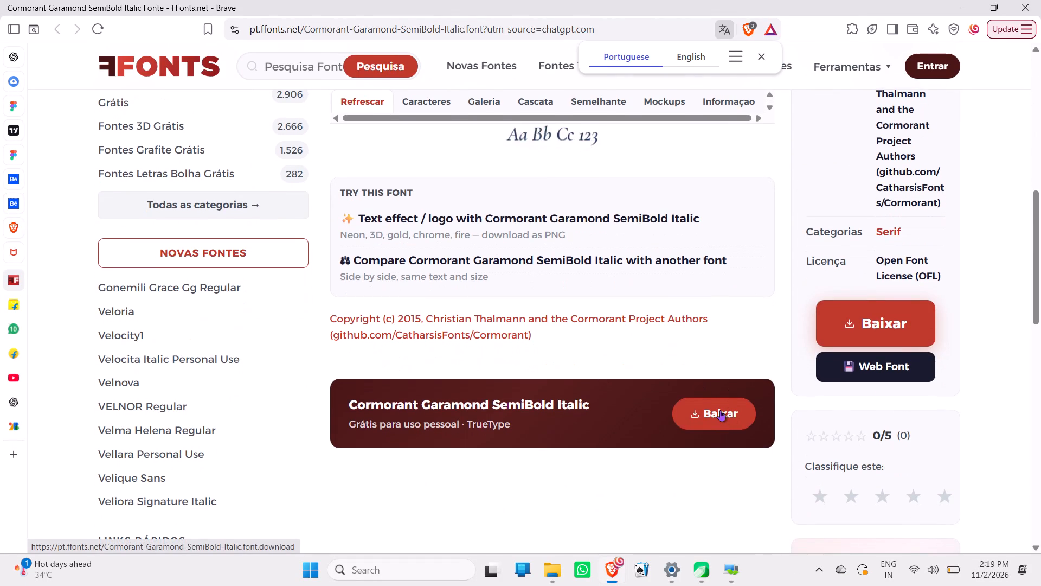
scroll(720, 410, "up", 6)
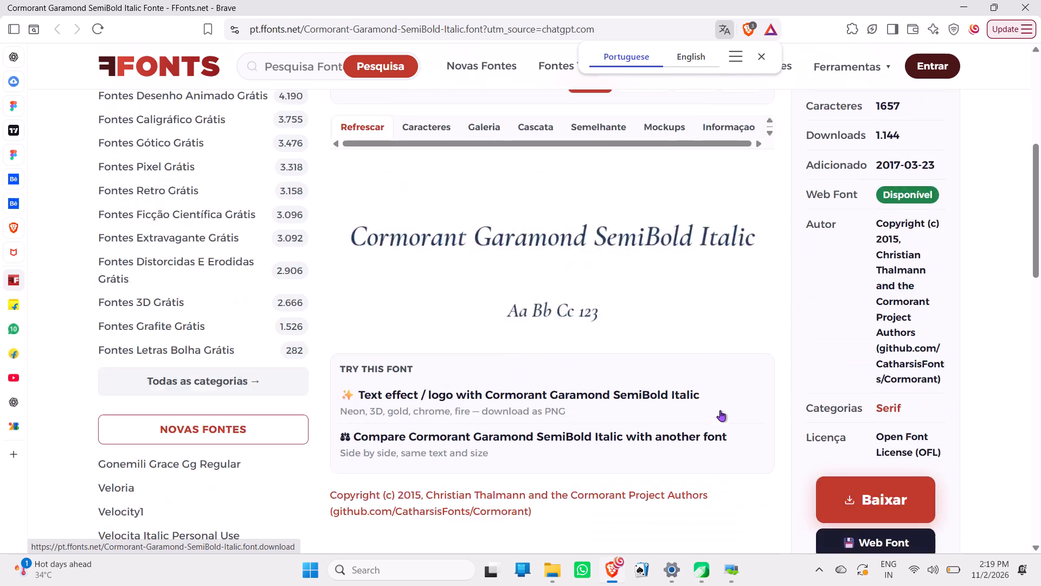
scroll(667, 307, "up", 3)
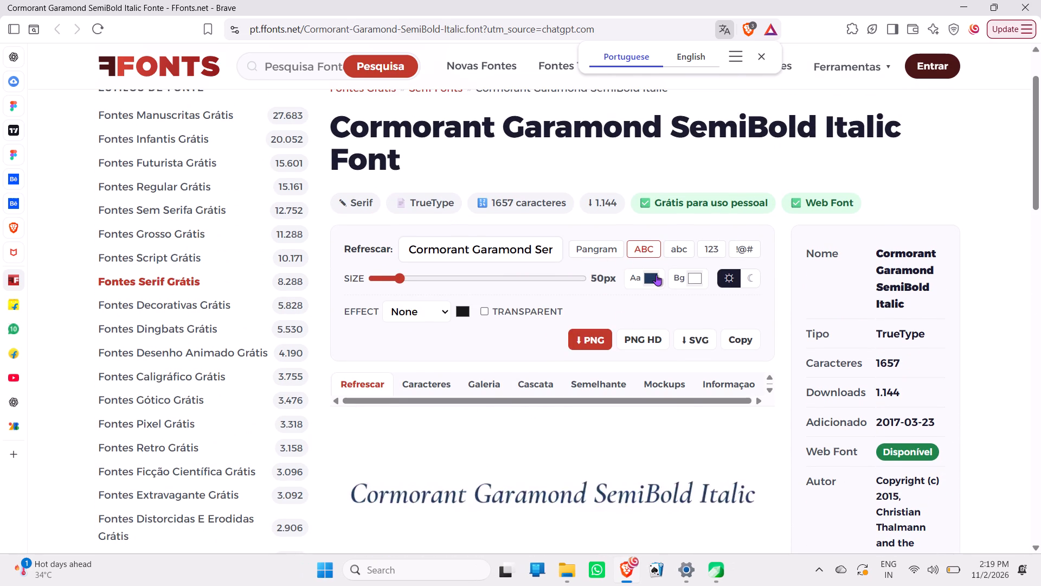
left_click(647, 230)
scroll(647, 230, "up", 5)
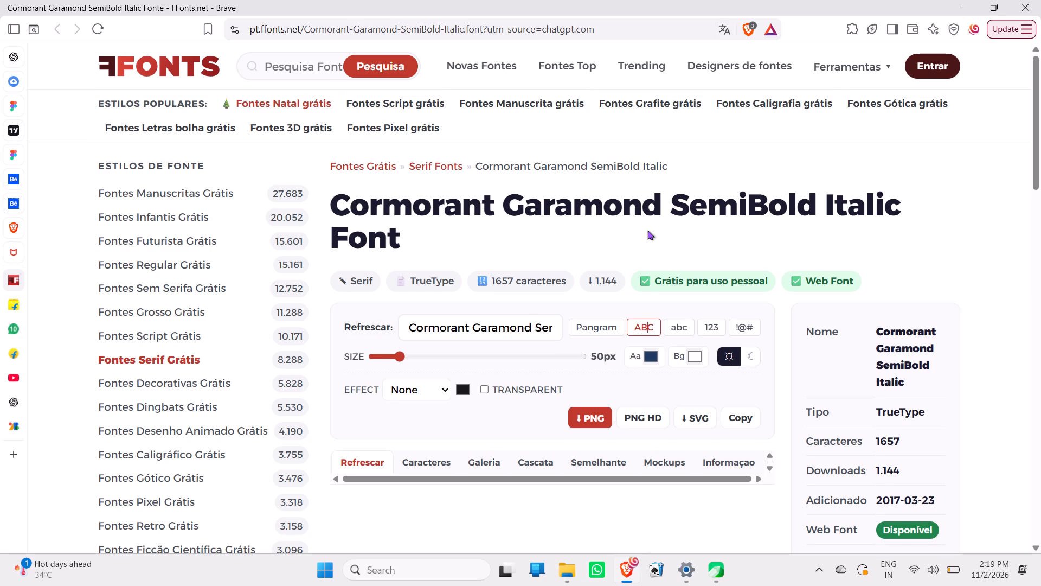
scroll(660, 334, "down", 1)
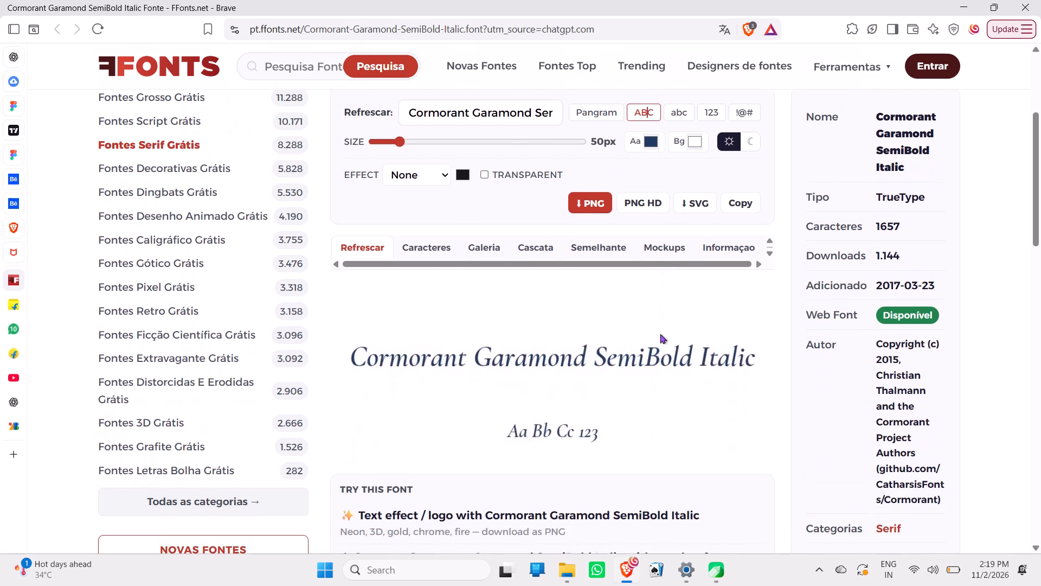
scroll(660, 334, "down", 3)
scroll(660, 334, "up", 1)
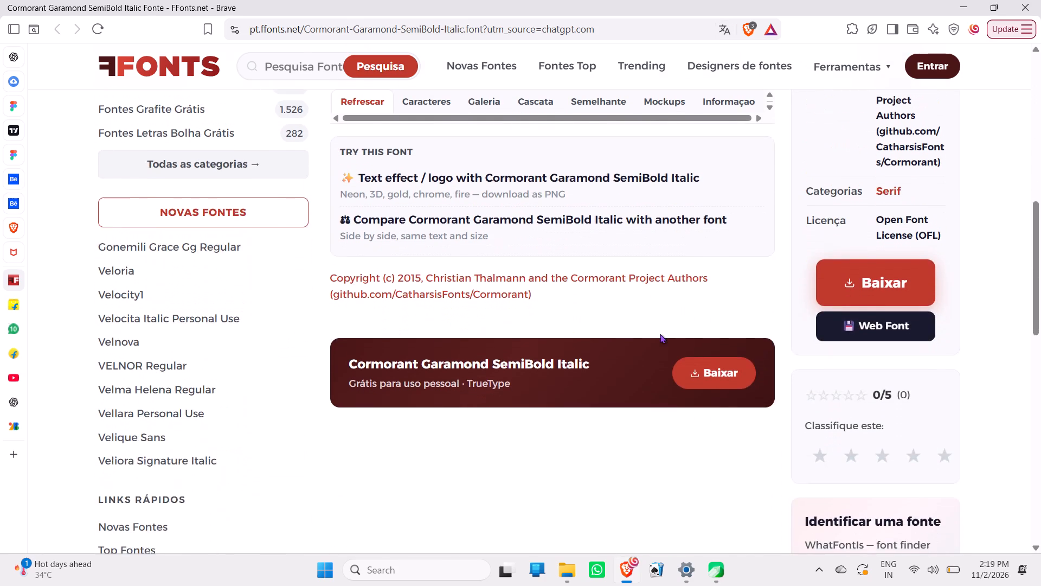
scroll(660, 334, "up", 1)
left_click(721, 460)
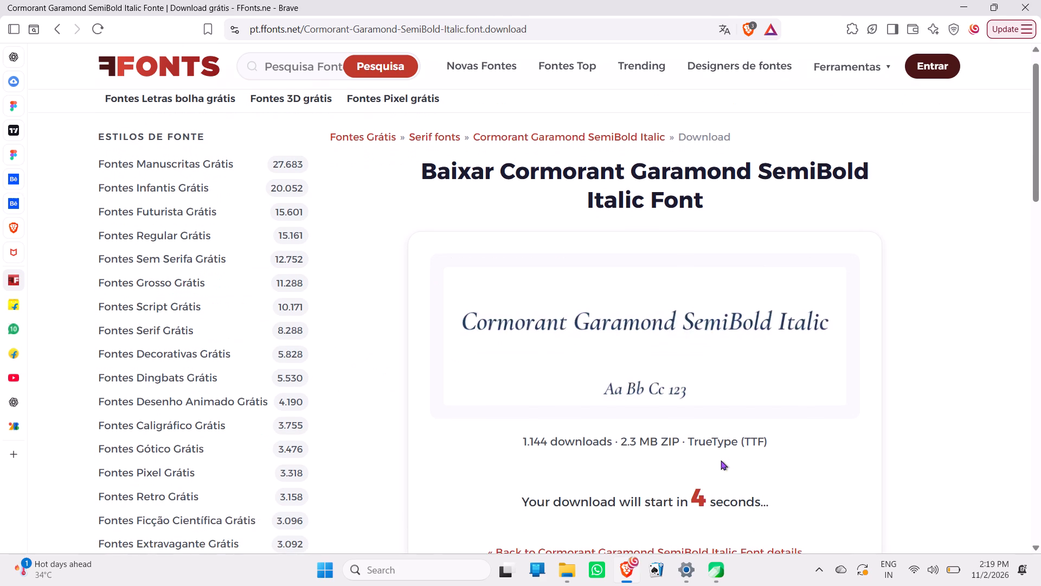
Download the font ZIP and save it on drive D: as Cormorant-Garamond-SemiBold-Italic.
scroll(772, 277, "down", 1)
scroll(691, 374, "down", 1)
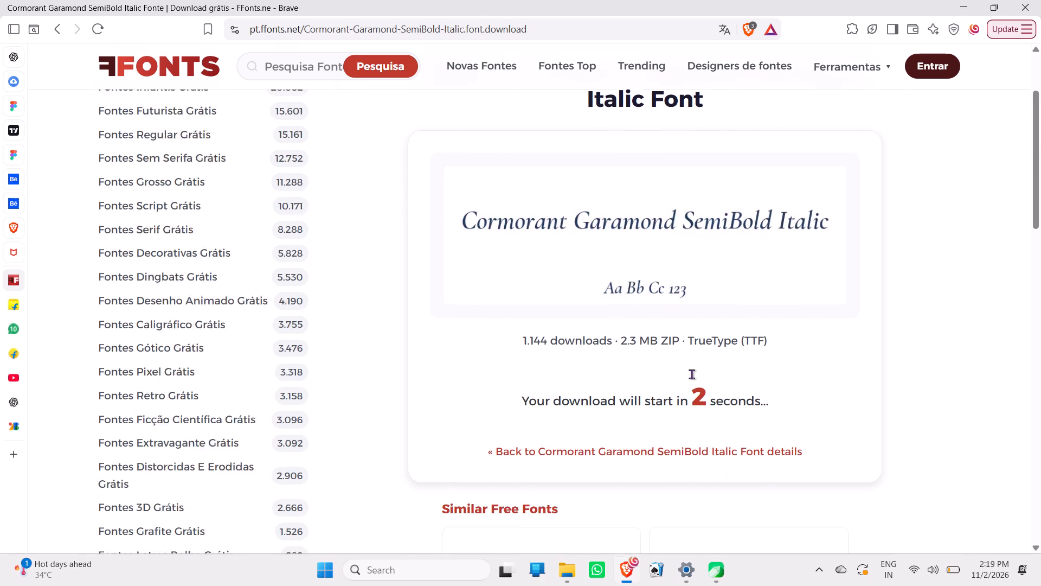
scroll(691, 374, "down", 1)
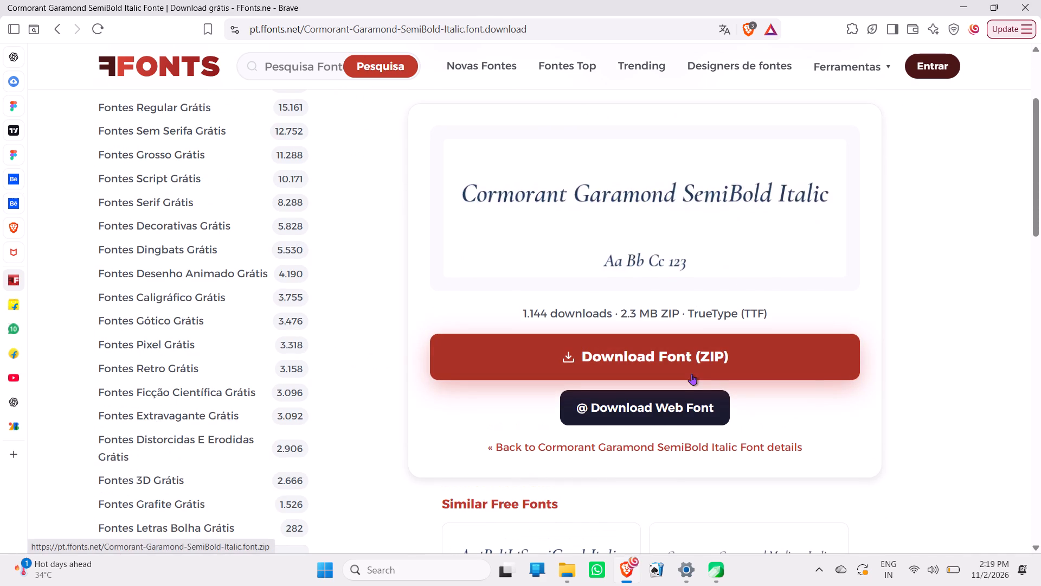
left_click(679, 353)
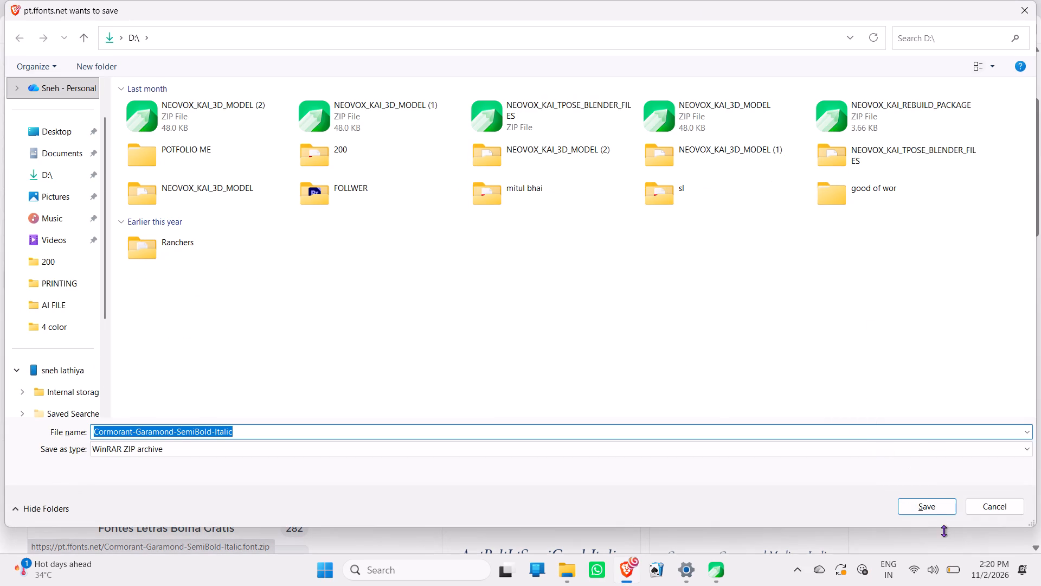
left_click(931, 505)
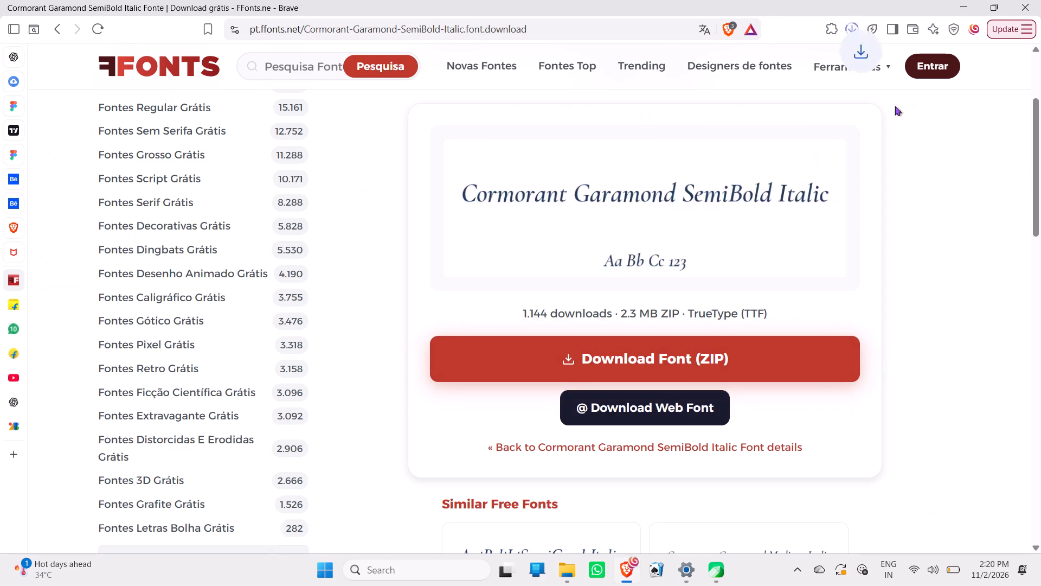
Show the downloaded ZIP in File Explorer and extract it to D:\Cormorant-Garamond-SemiBold-Italic.
left_click(858, 32)
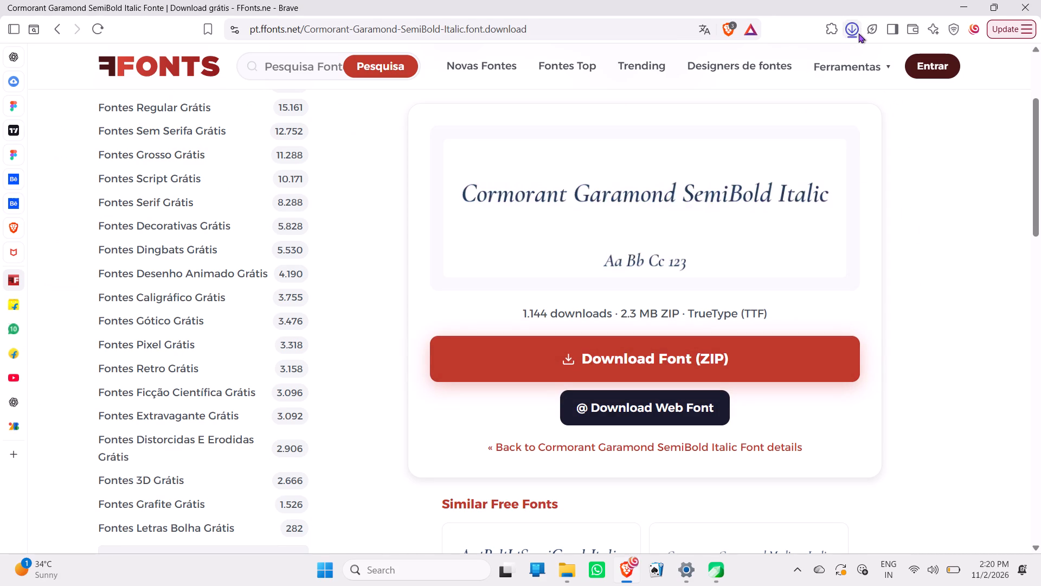
left_click(795, 84)
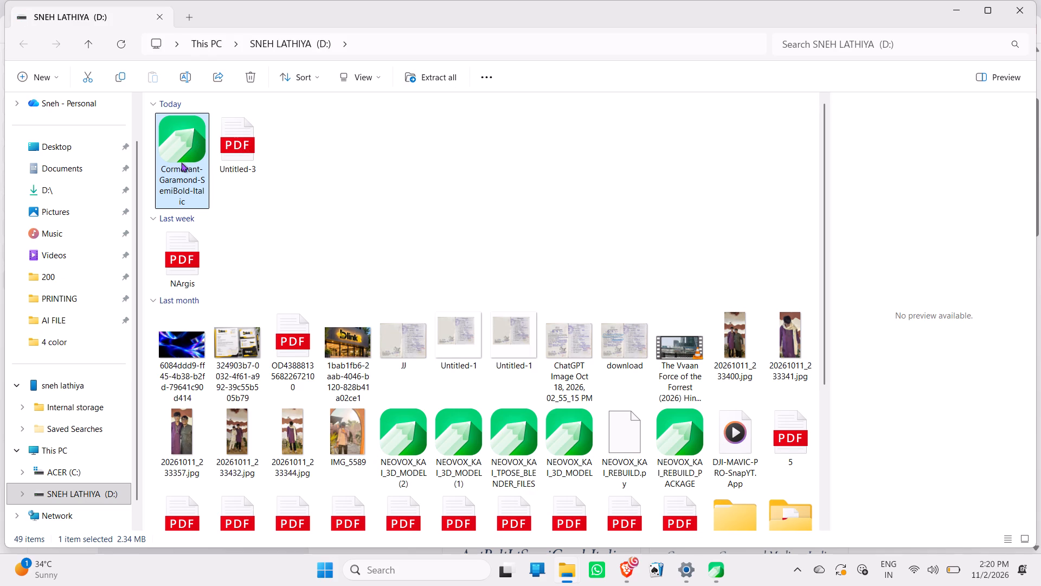
left_click(181, 162)
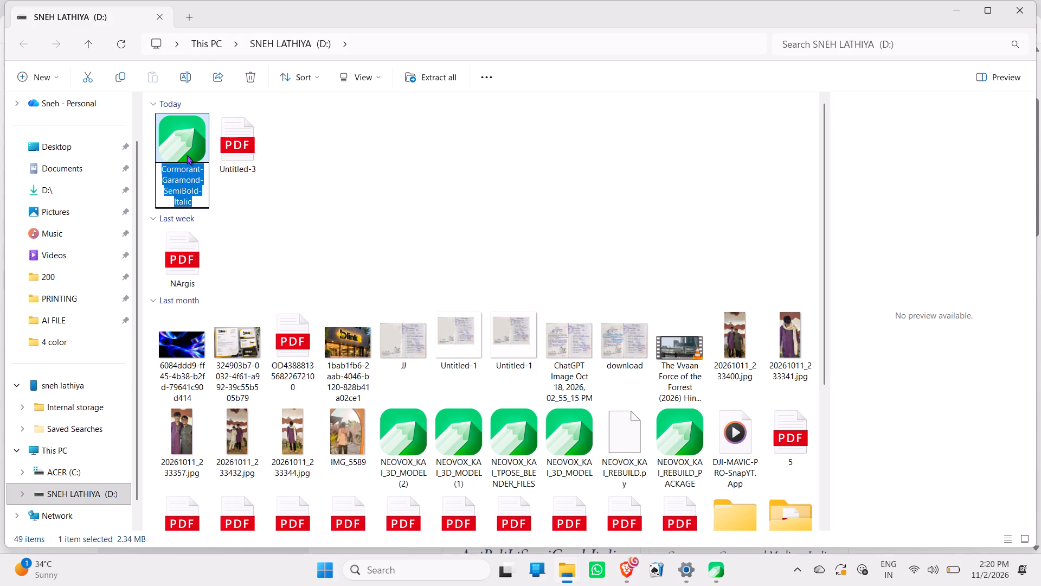
left_click(182, 141)
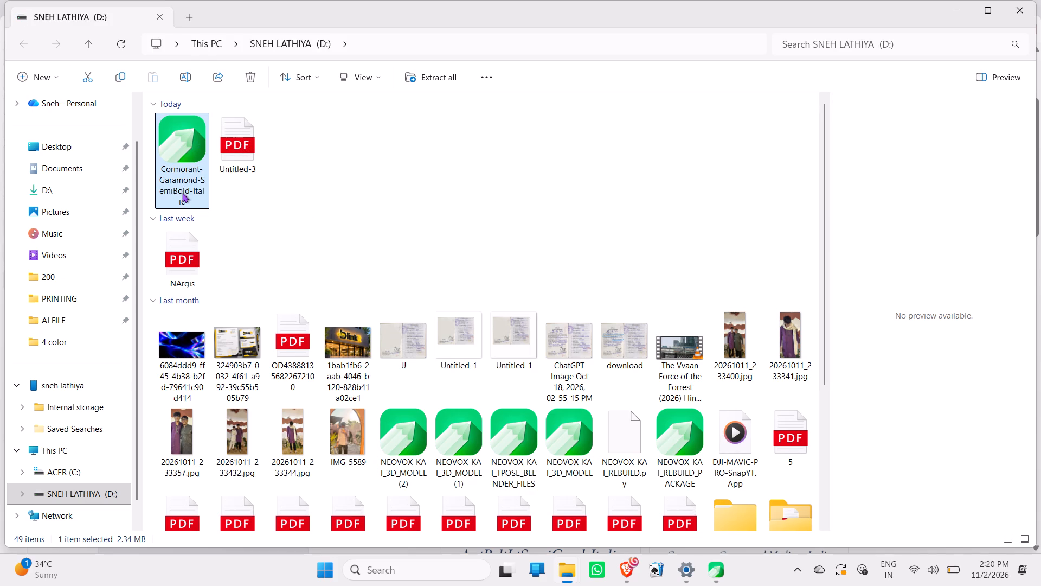
right_click(182, 193)
right_click(175, 175)
right_click(188, 130)
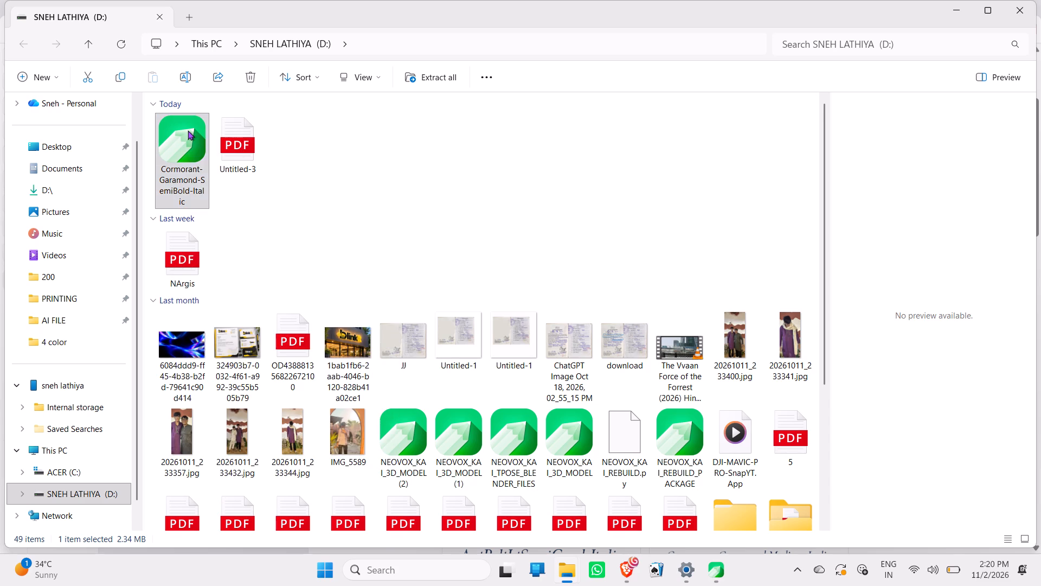
left_click(248, 271)
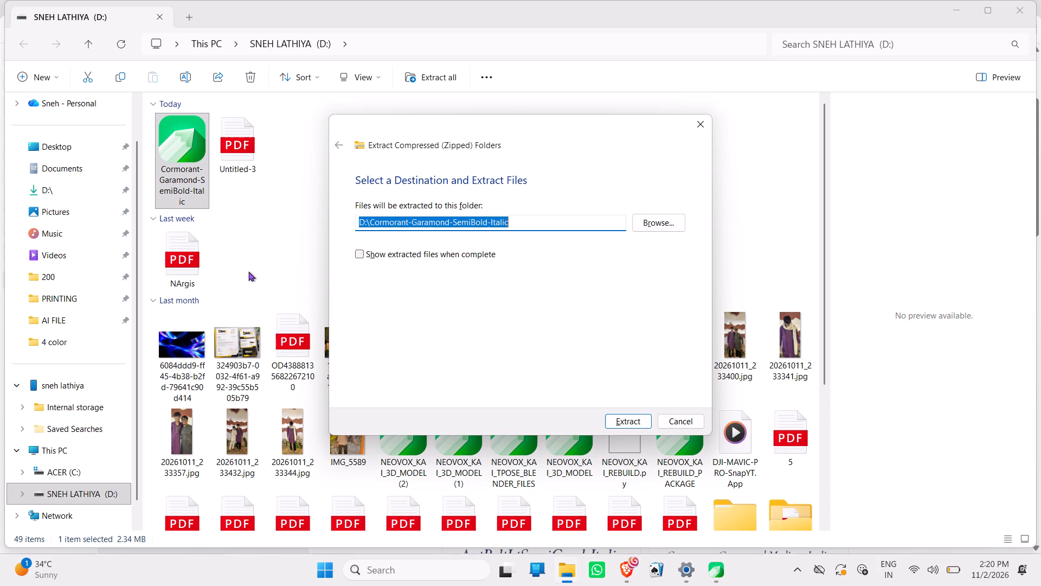
key("Return")
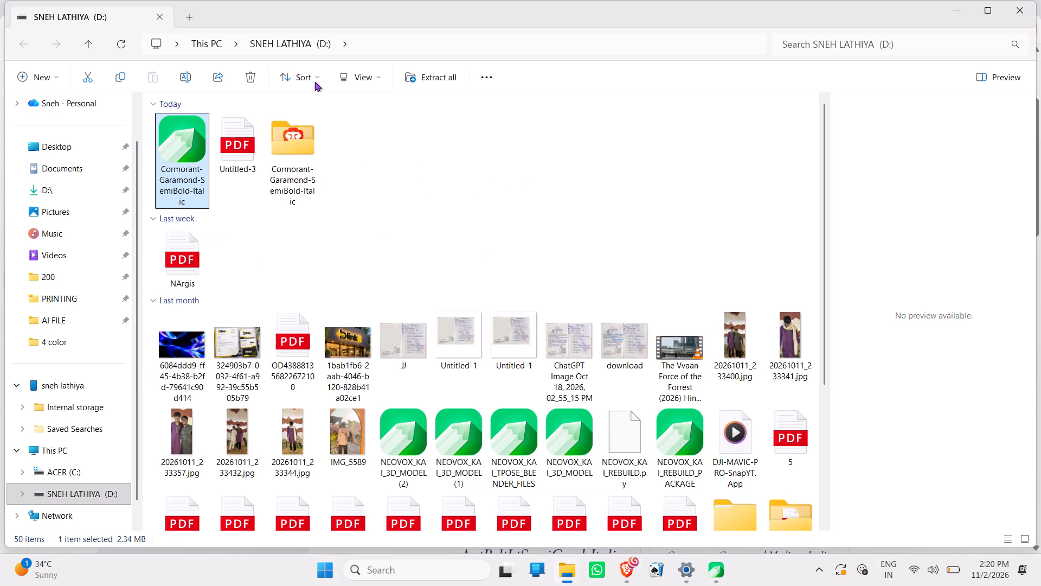
Open the extracted Cormorant-Garamond-SemiBold-Italic folder.
triple_click(295, 167)
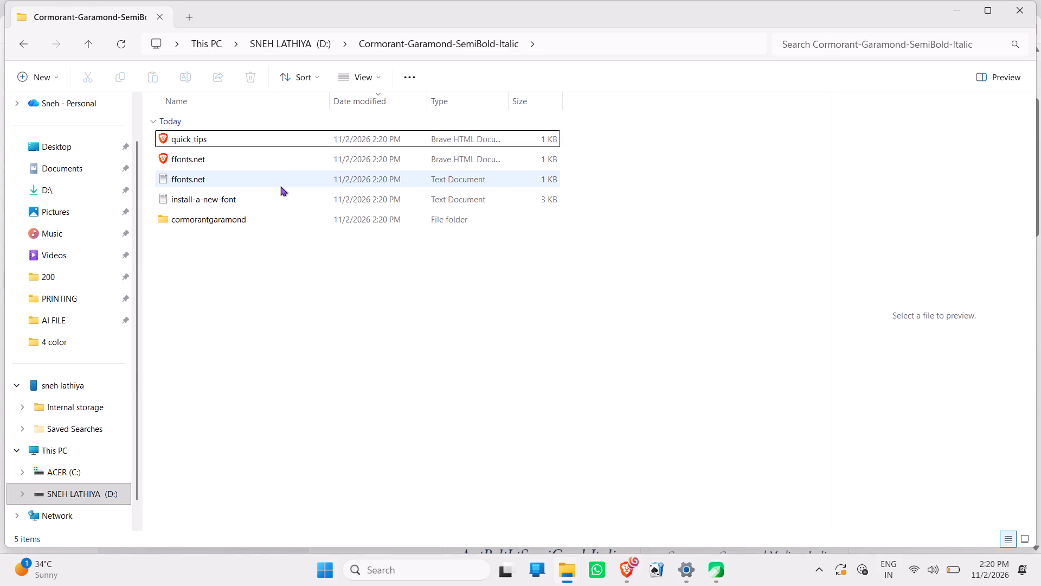
View the ffonts.net text document in Notepad and close it.
double_click(280, 186)
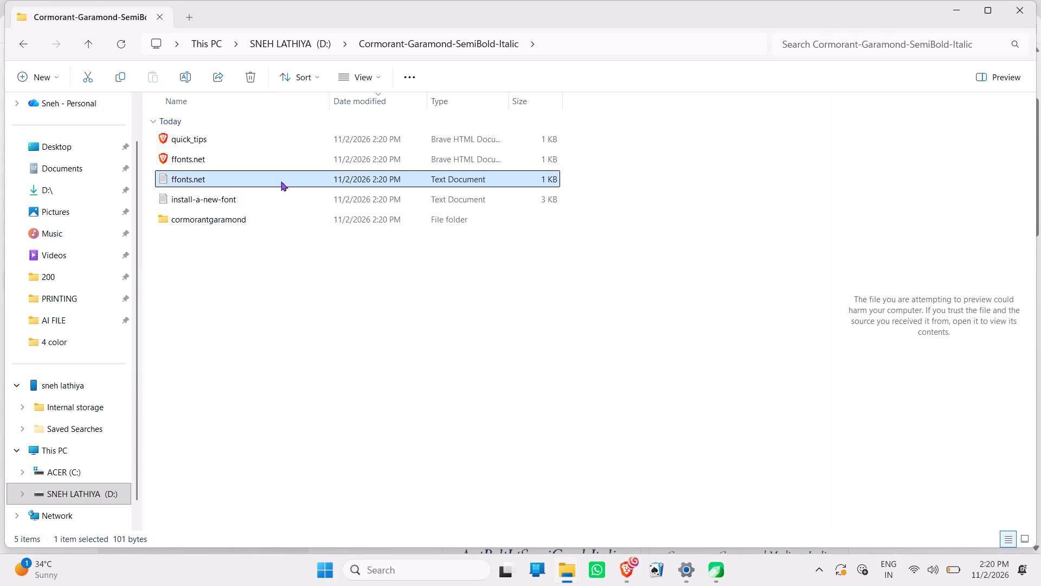
triple_click(280, 180)
triple_click(280, 180)
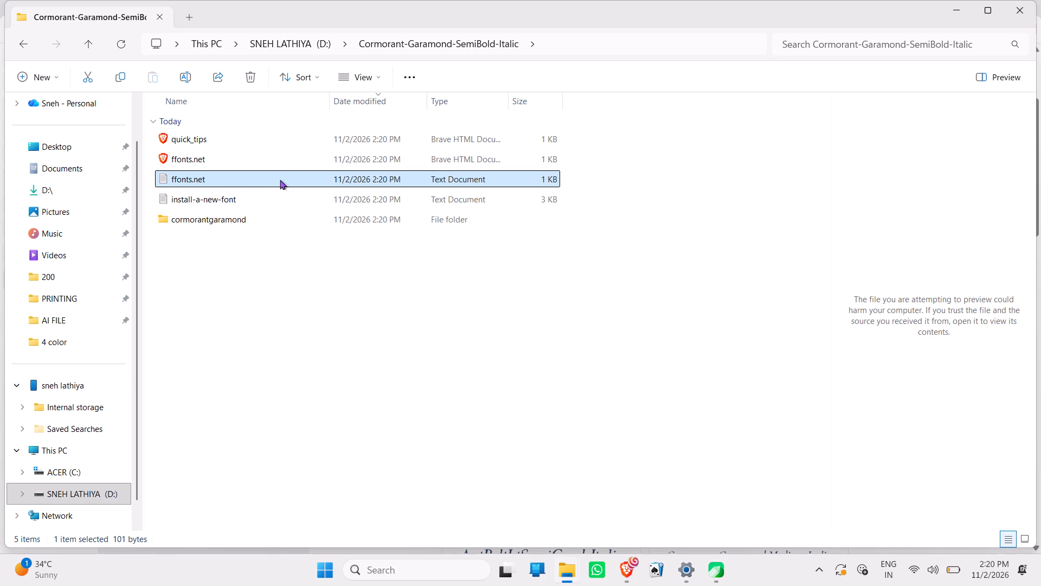
left_click(280, 180)
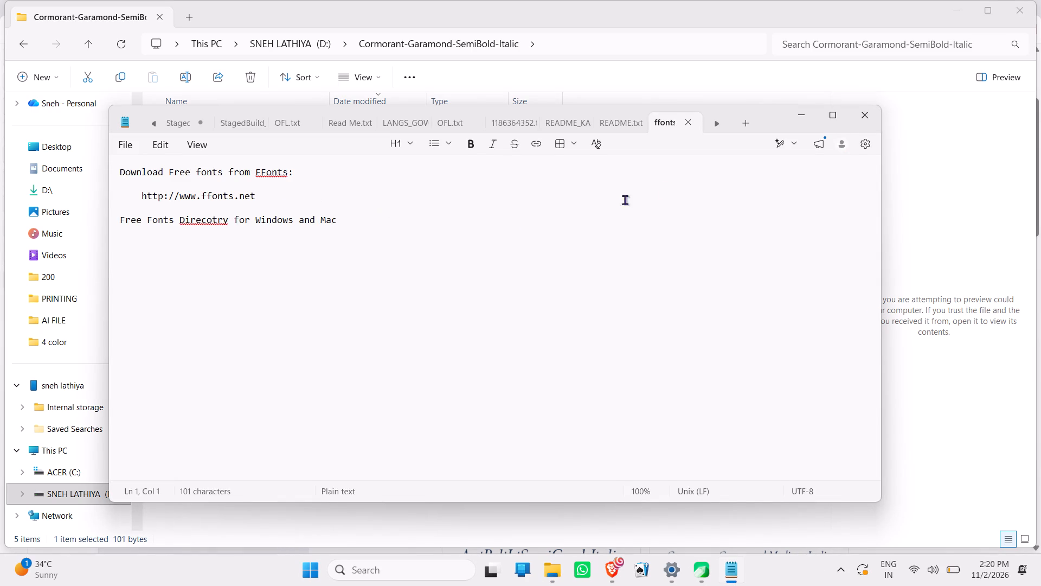
left_click_drag(868, 126, 866, 109)
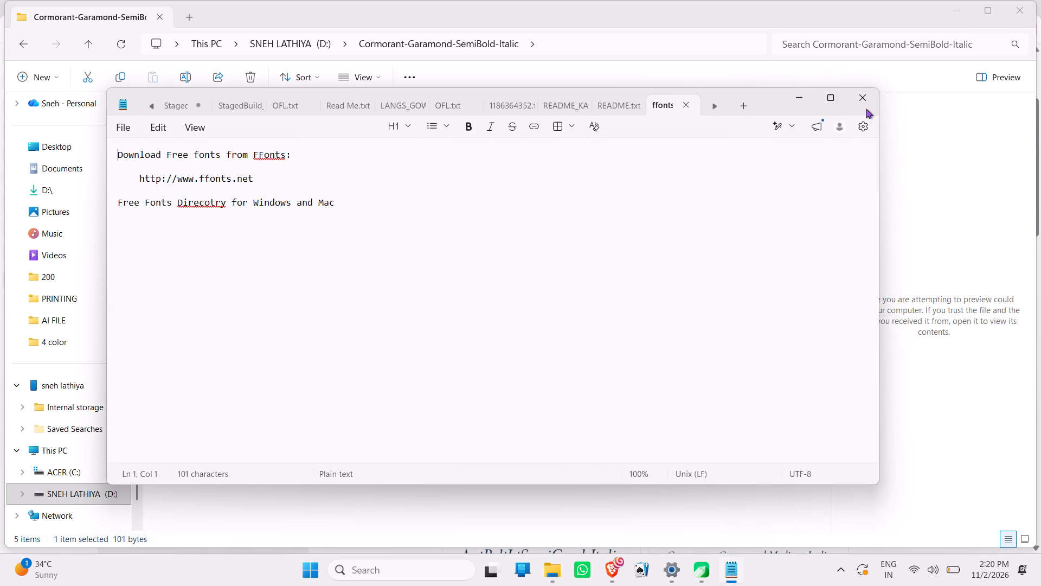
left_click(866, 109)
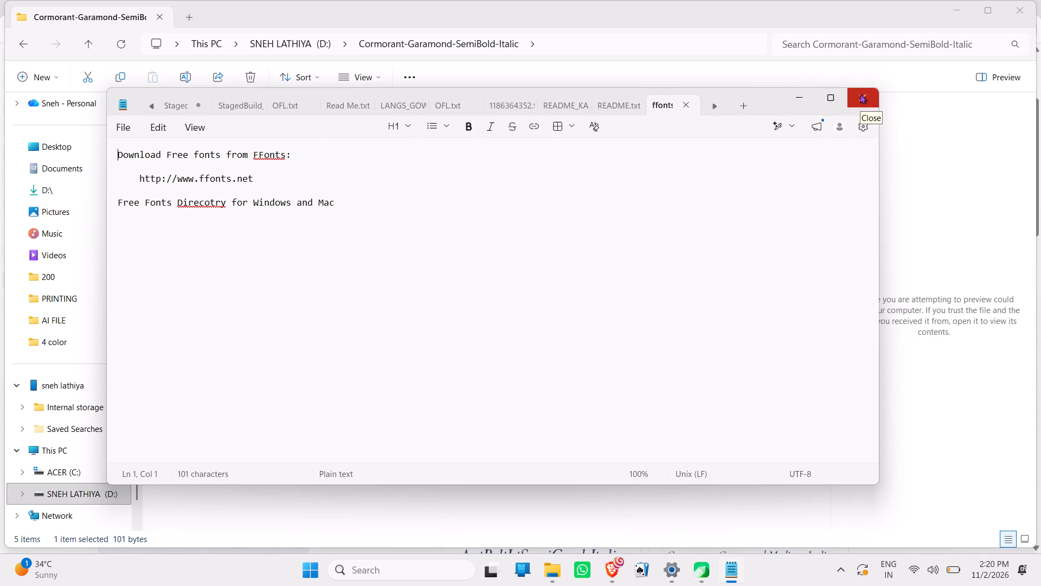
left_click(860, 94)
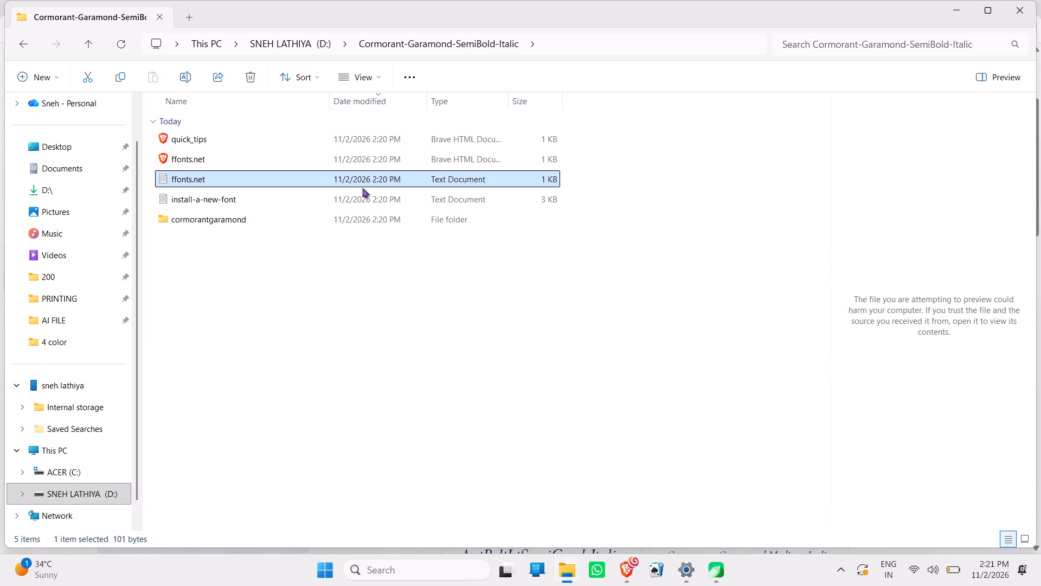
Open the cormorantgaramond subfolder.
left_click(369, 227)
left_click_drag(369, 227, 368, 222)
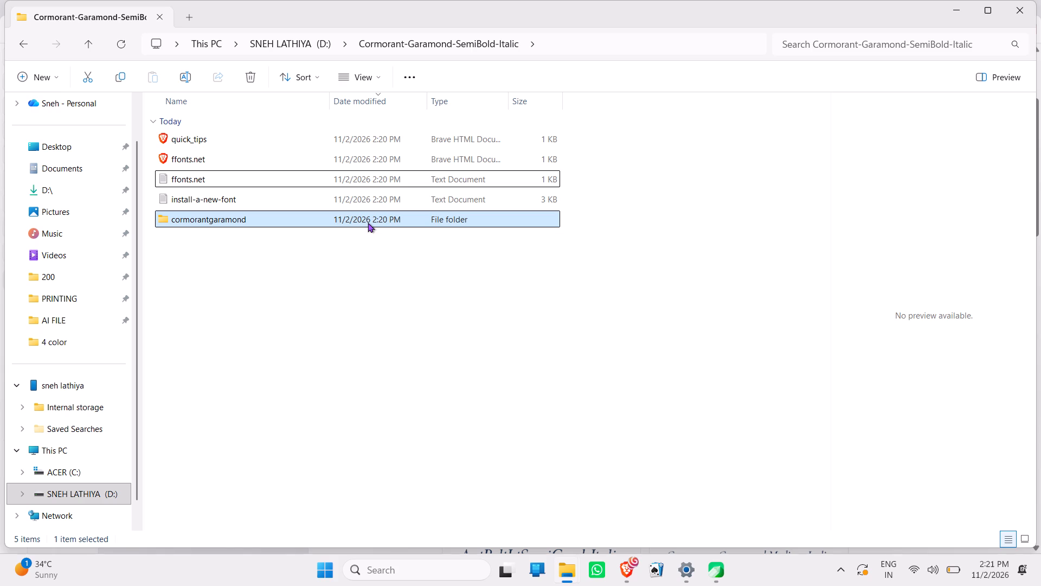
left_click(368, 222)
left_click(368, 222)
left_click(368, 222)
key("Return")
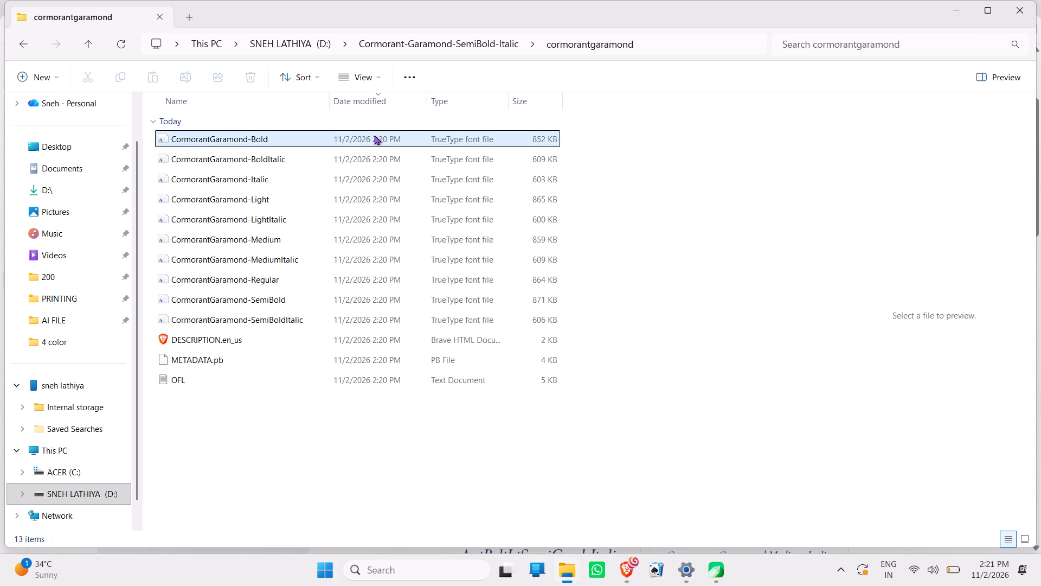
Install the CormorantGaramond-Bold font from its preview window and close that window.
left_click(374, 135)
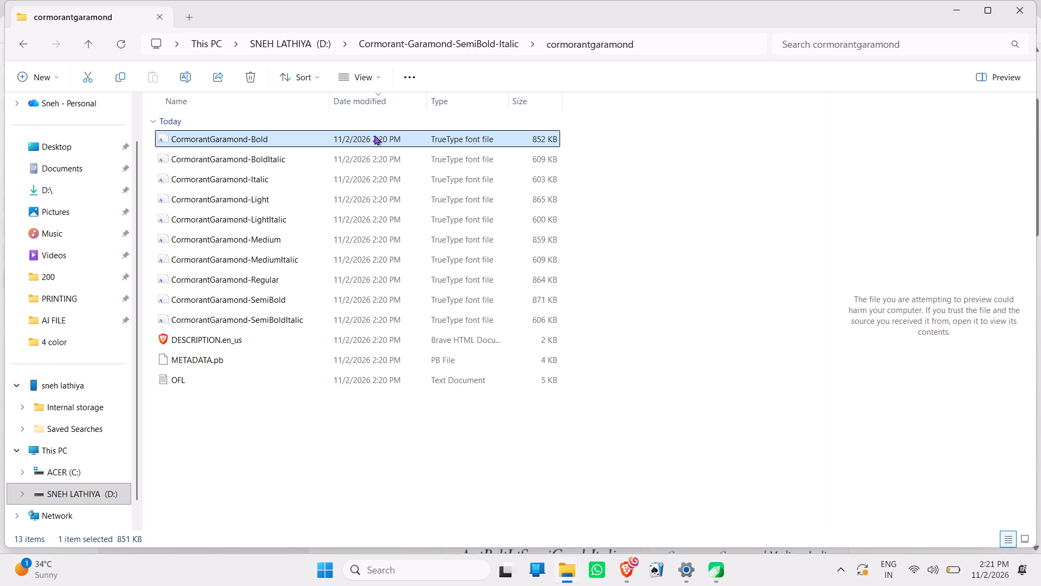
triple_click(374, 135)
triple_click(374, 135)
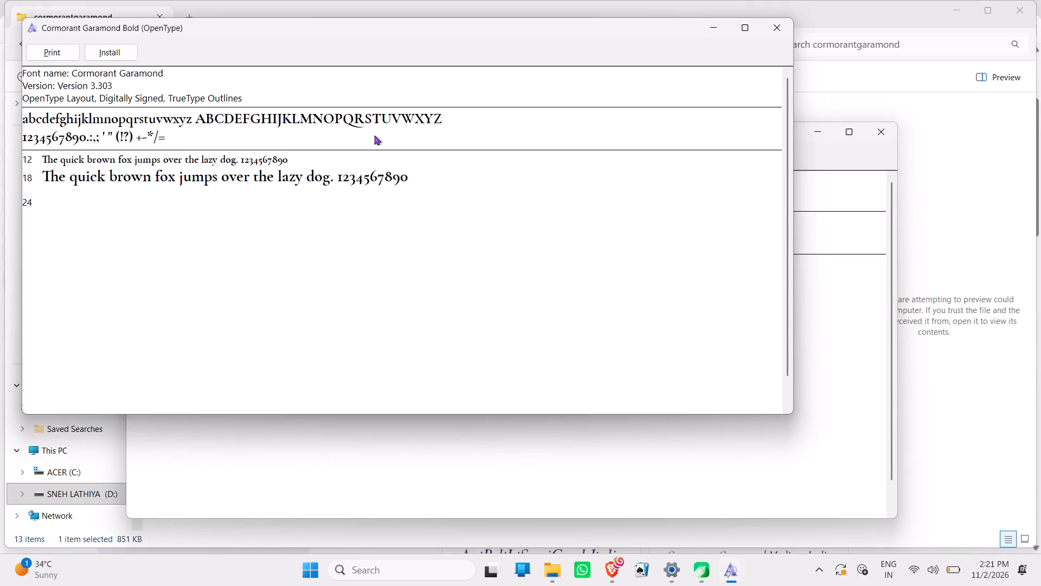
left_click_drag(442, 113, 301, 91)
left_click(106, 48)
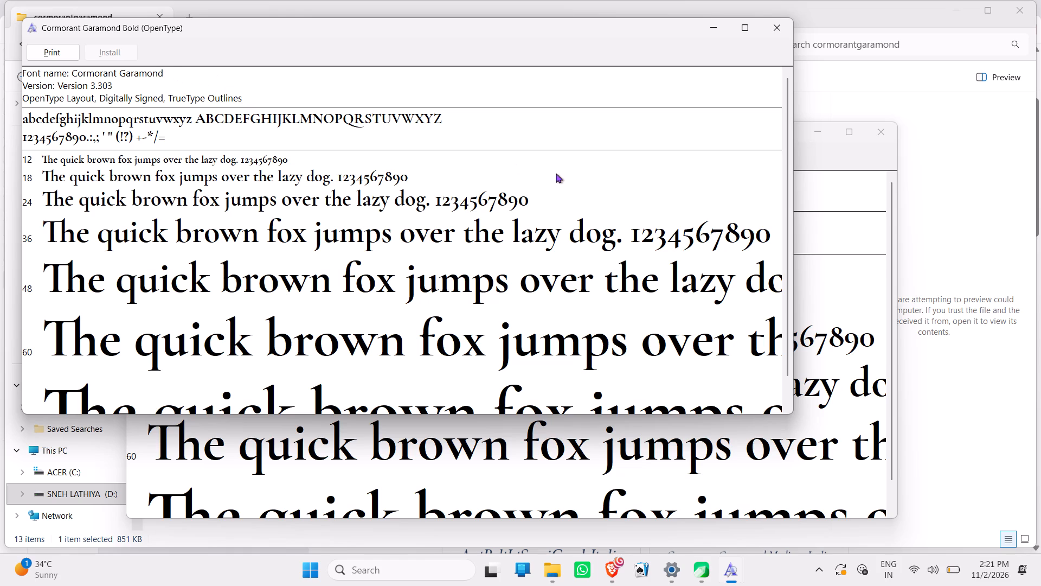
left_click(783, 30)
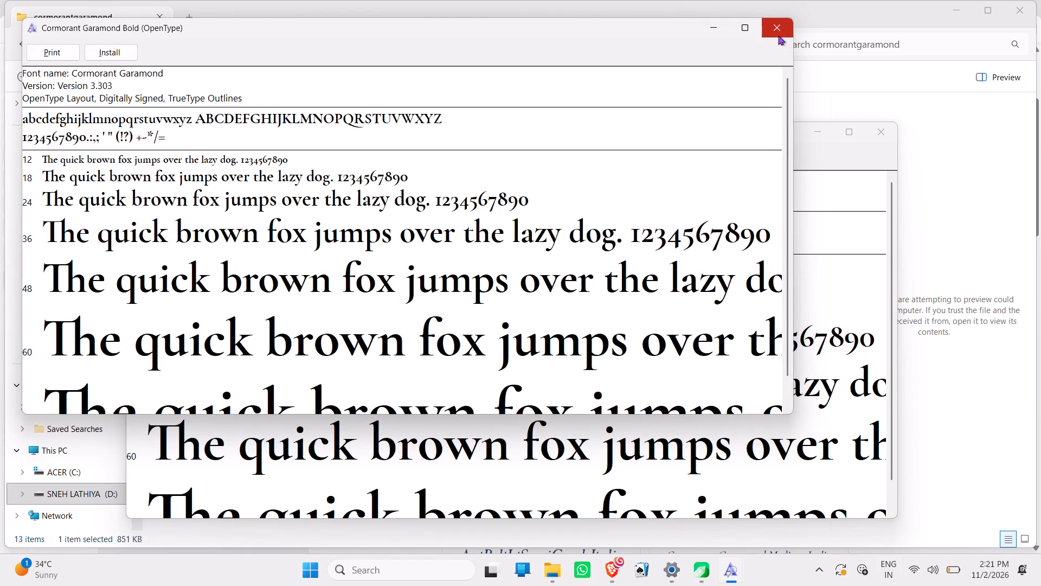
left_click(778, 35)
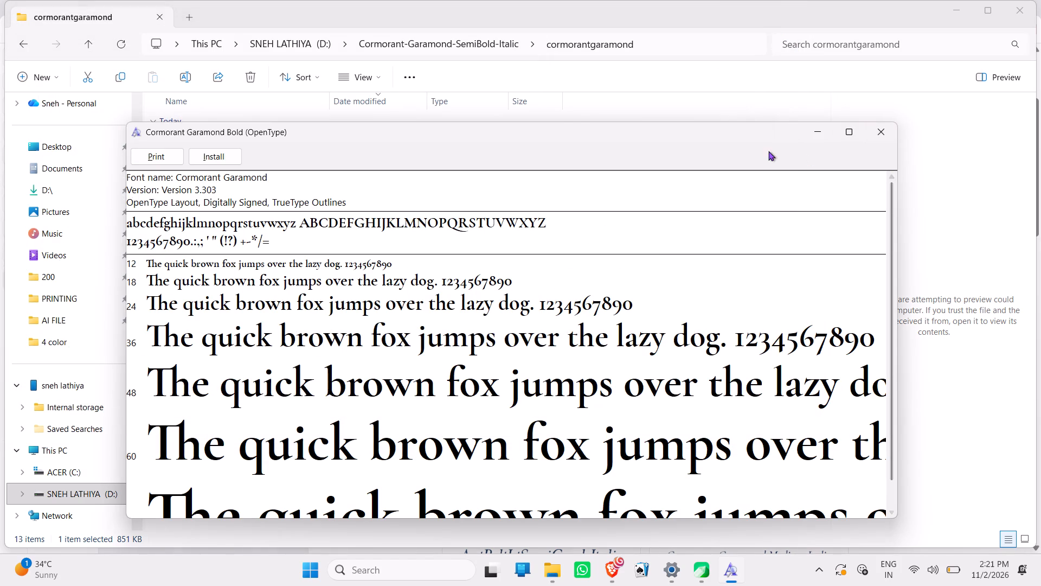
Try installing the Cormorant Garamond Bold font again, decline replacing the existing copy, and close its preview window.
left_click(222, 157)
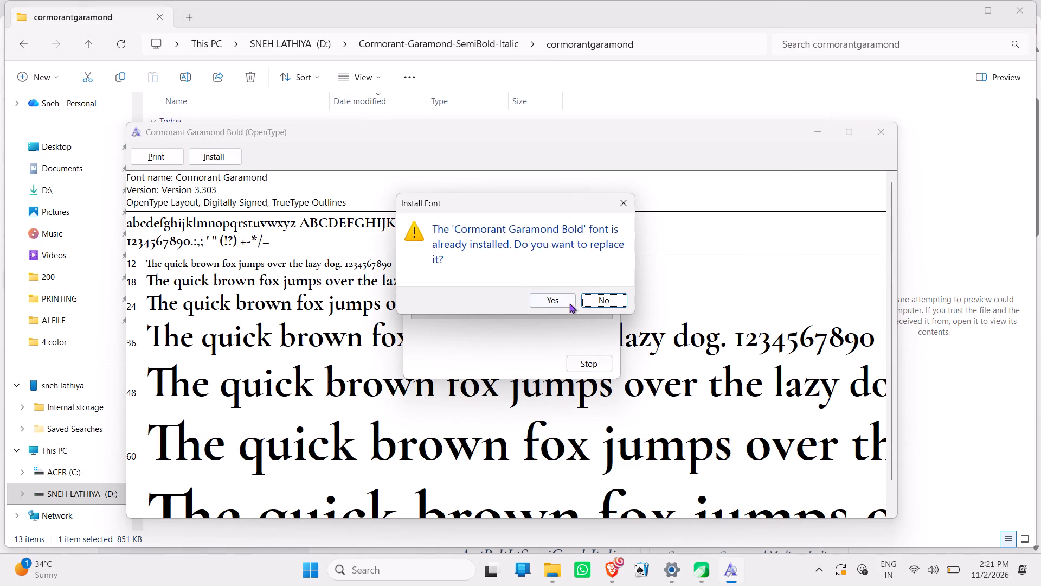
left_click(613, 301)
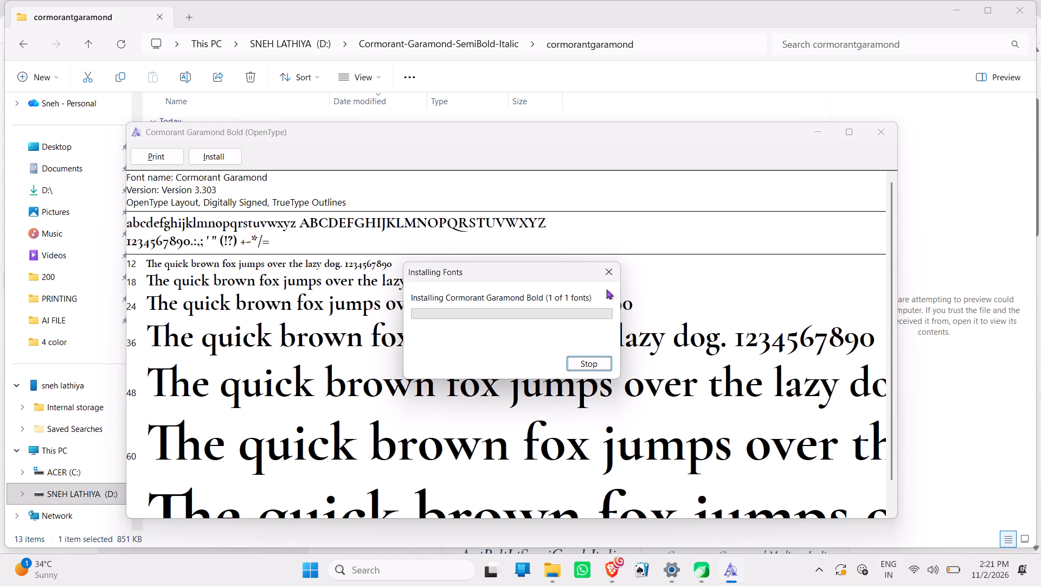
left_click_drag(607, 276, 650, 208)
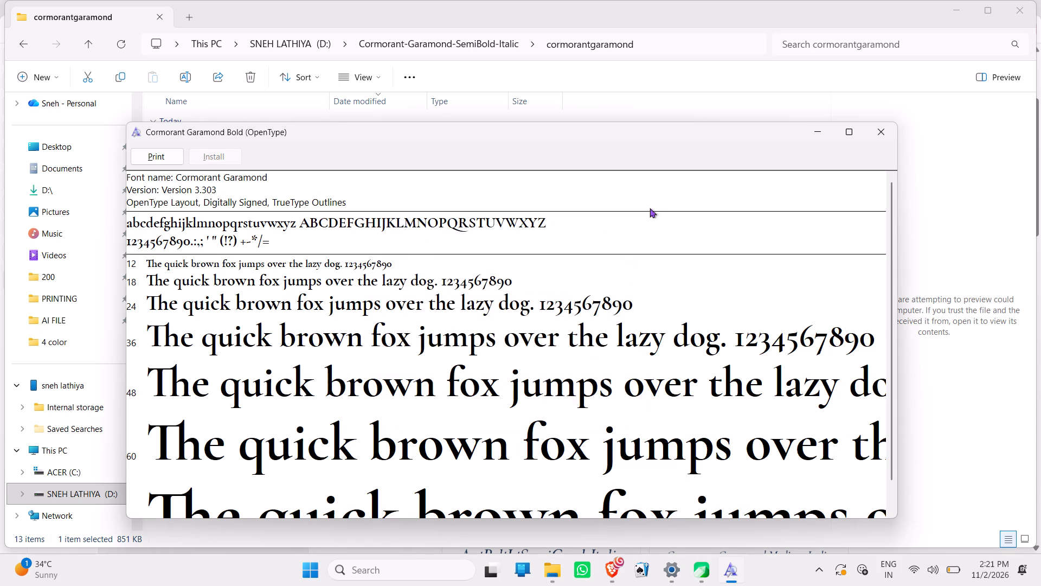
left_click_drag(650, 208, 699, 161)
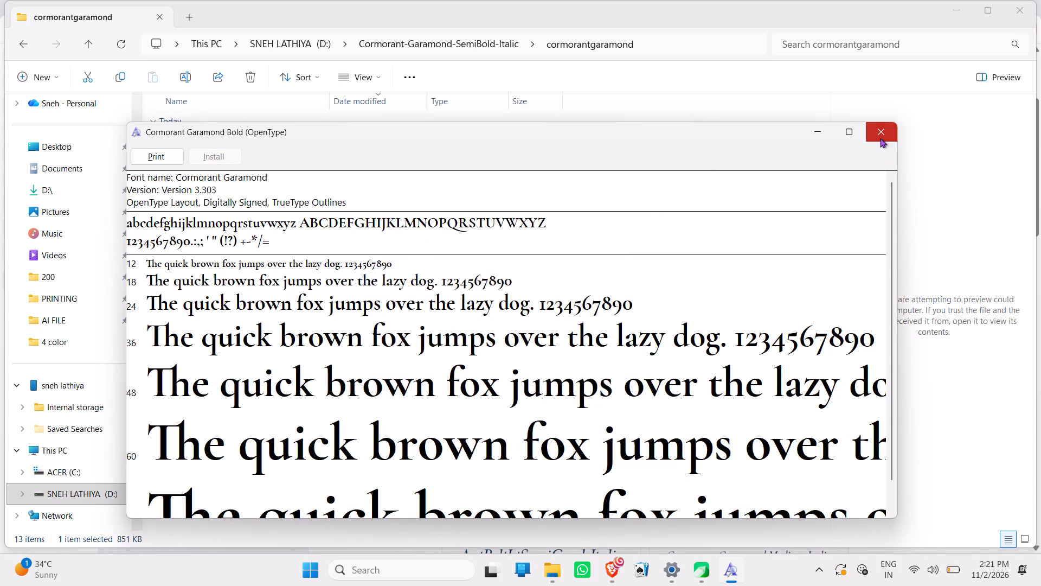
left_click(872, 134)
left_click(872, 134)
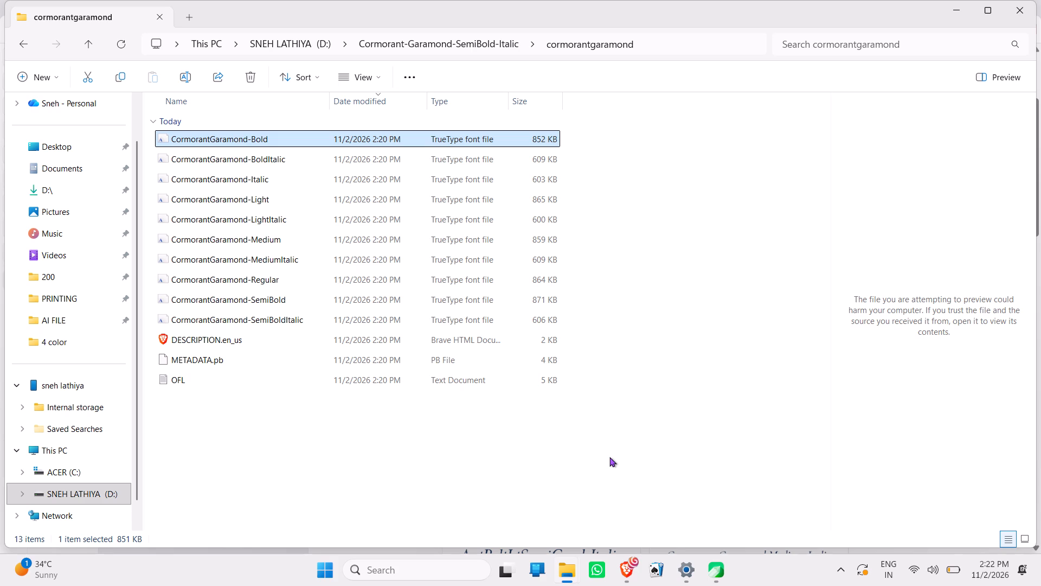
Switch to CorelDRAW, deselect the Where Trend Begins text and save the om.cdr drawing.
double_click(708, 563)
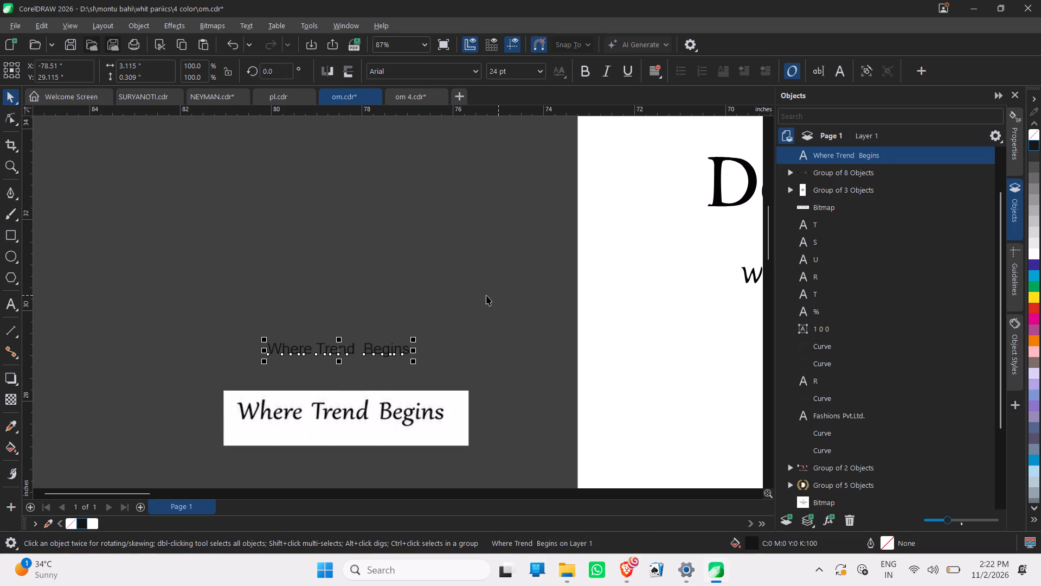
left_click(486, 295)
key("ctrl+s")
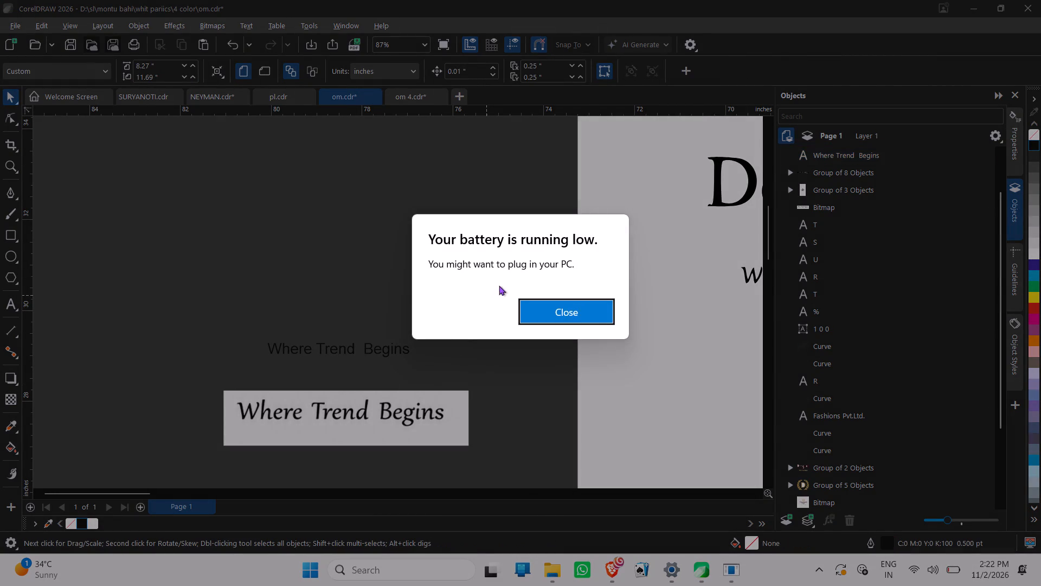
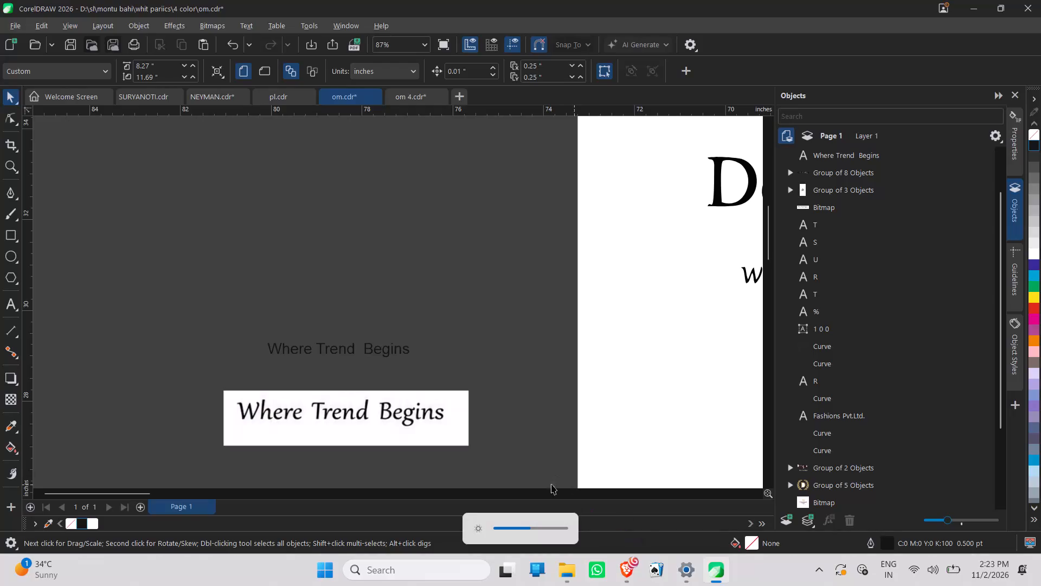
Set the font of the Where Trend Begins text beside the page to Cormorant Garamond (Bold).
left_click(362, 351)
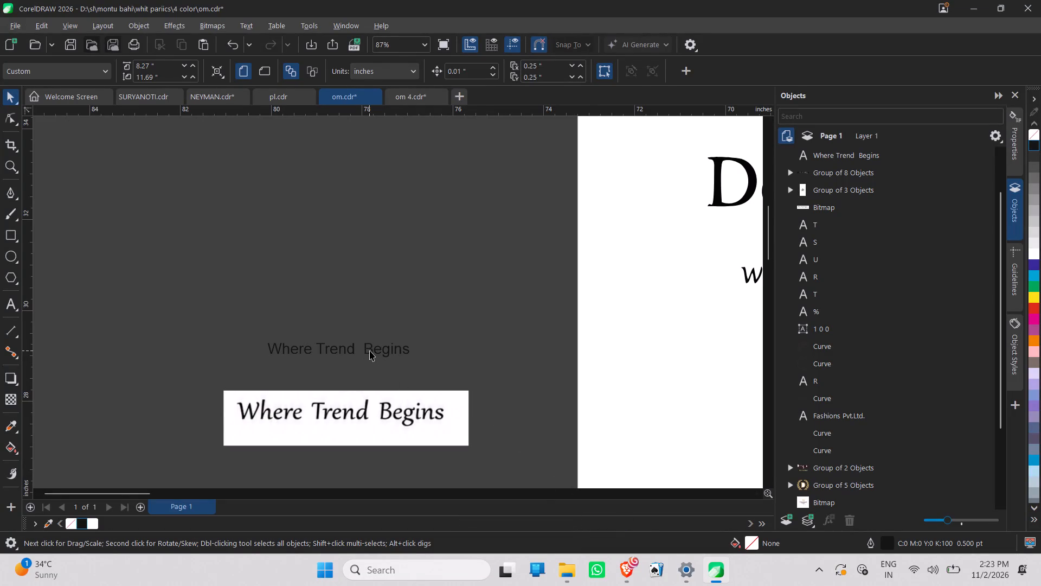
left_click(370, 351)
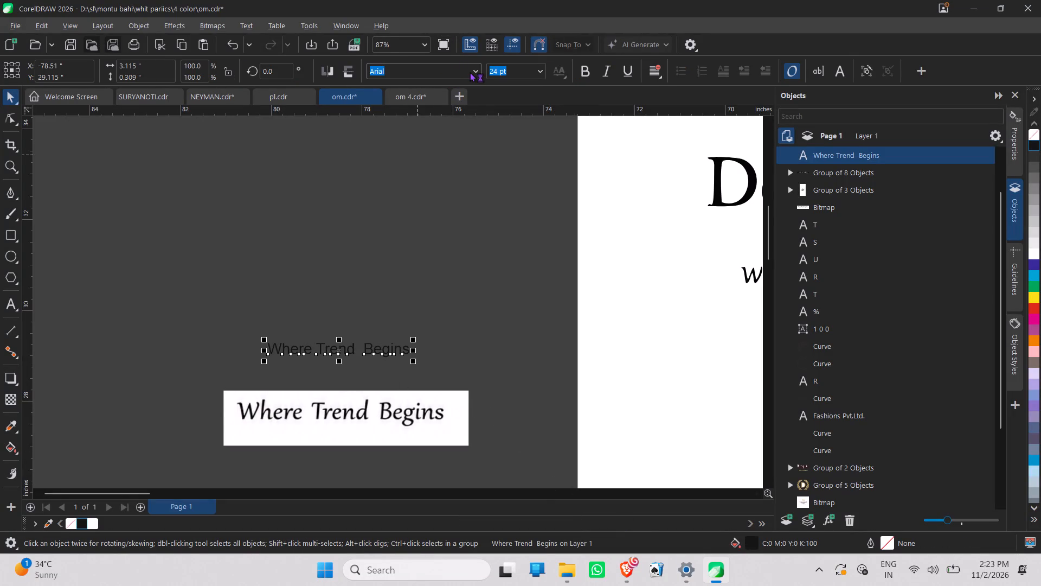
left_click(471, 73)
left_click(429, 68)
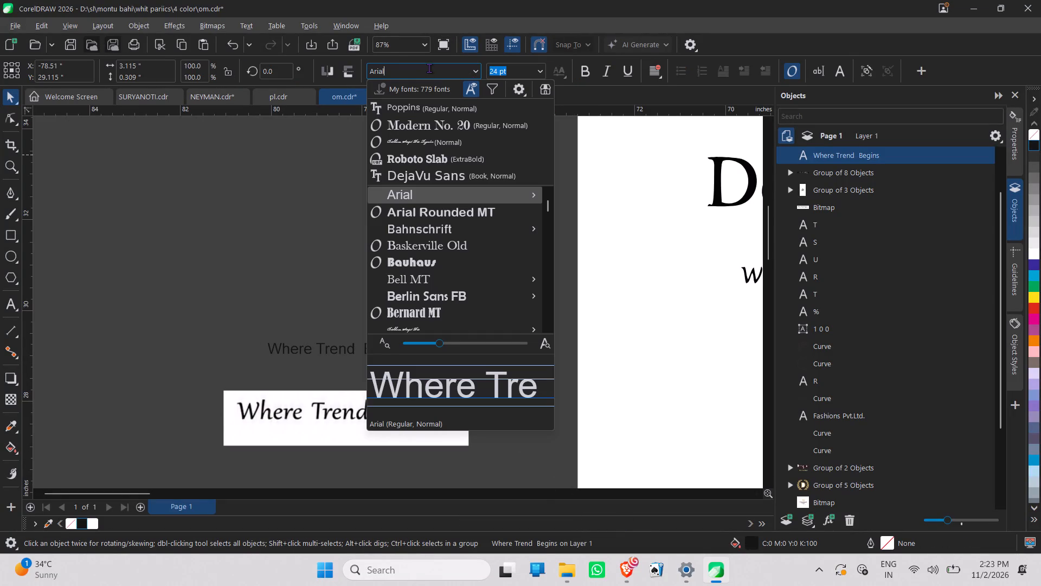
left_click(429, 68)
left_click_drag(429, 68, 329, 77)
key("ctrl+v")
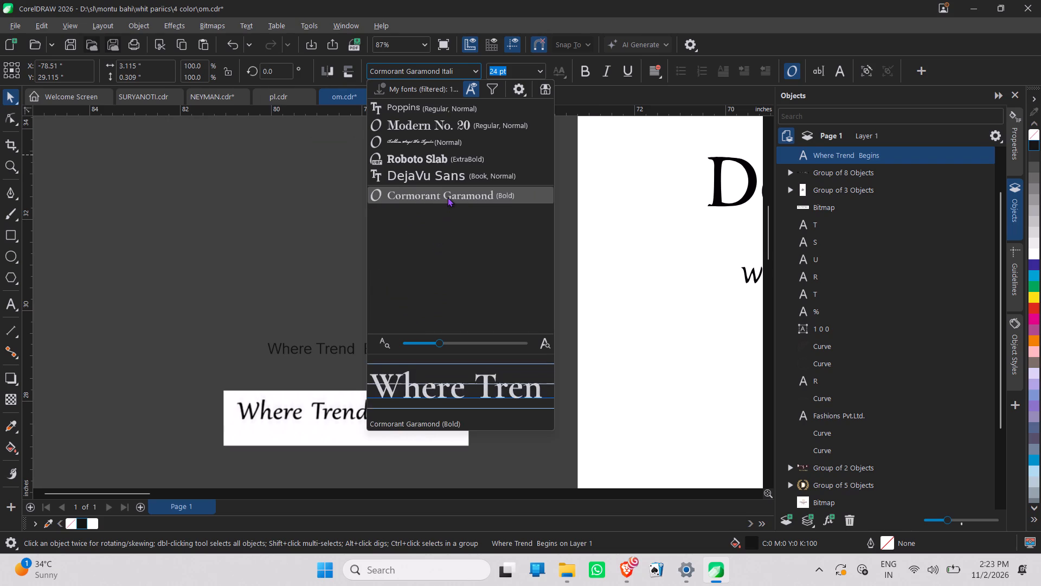
left_click(447, 197)
Lay the Where Trend Begins text over the matching reference bitmap and enlarge it proportionally to about 4.5 inches wide to fit the lettering.
left_click_drag(342, 348, 316, 379)
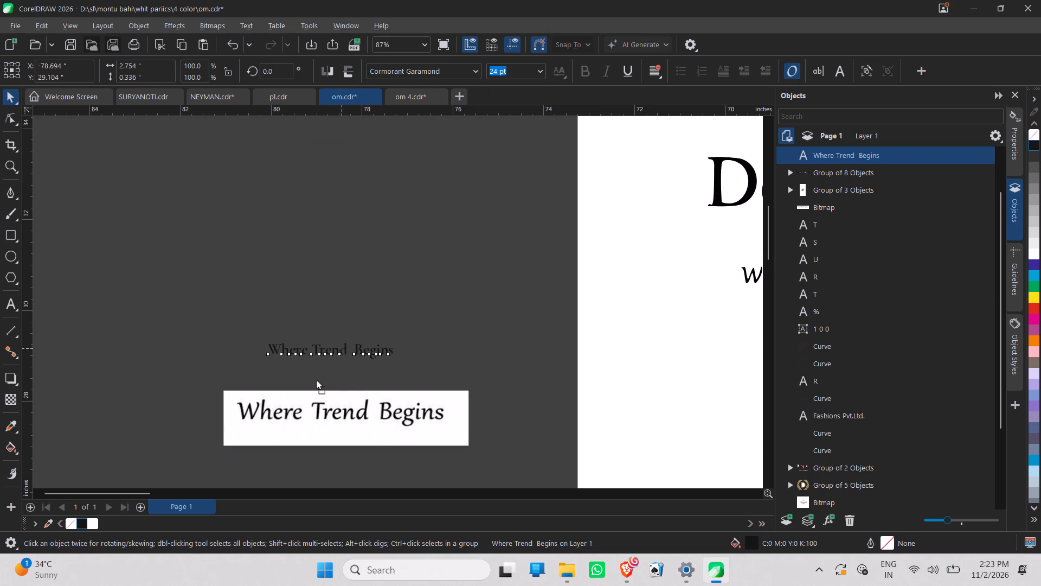
left_click_drag(316, 379, 311, 407)
left_click(311, 407)
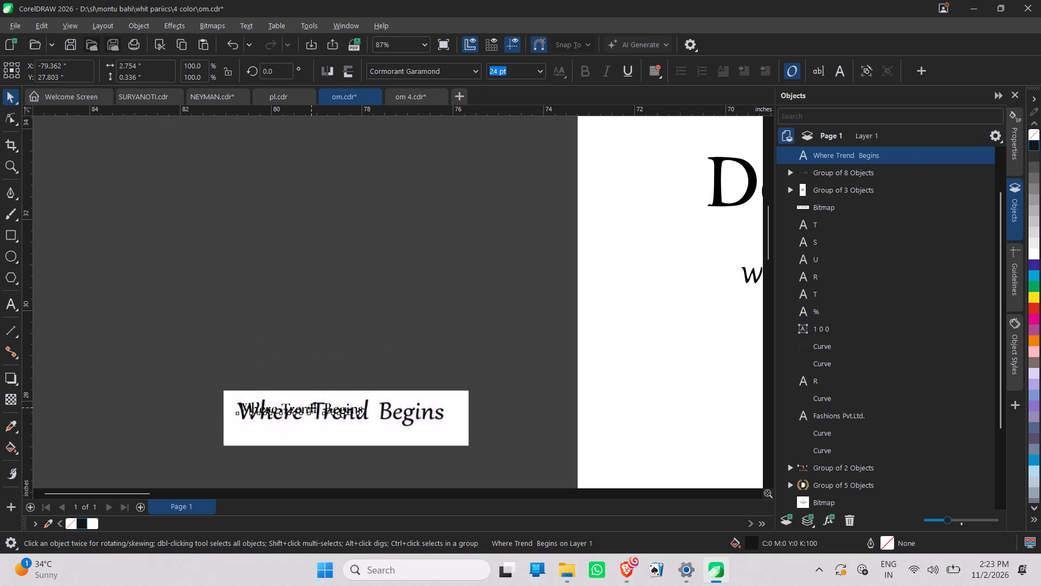
left_click(377, 316)
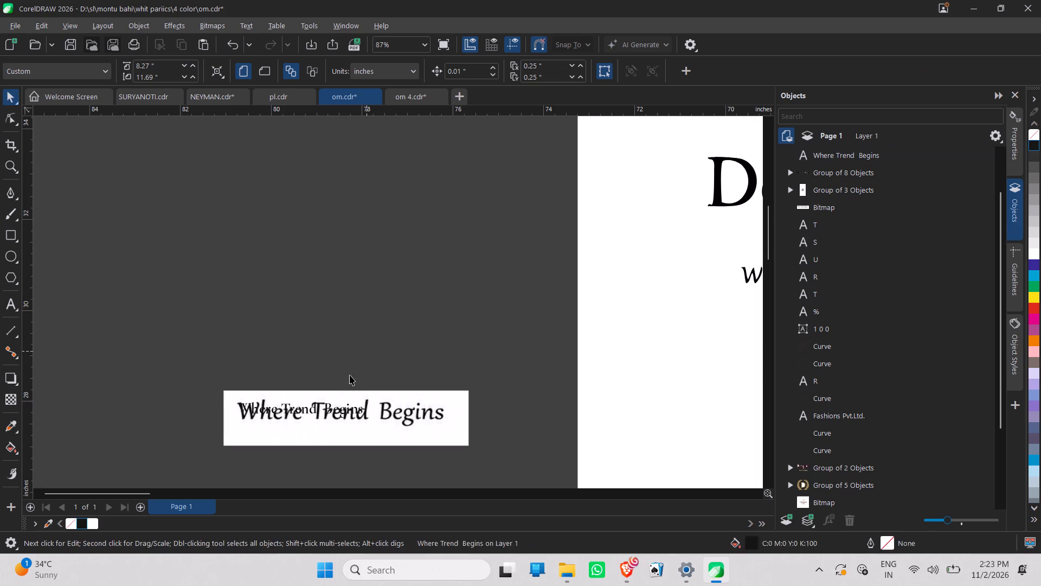
left_click(304, 412)
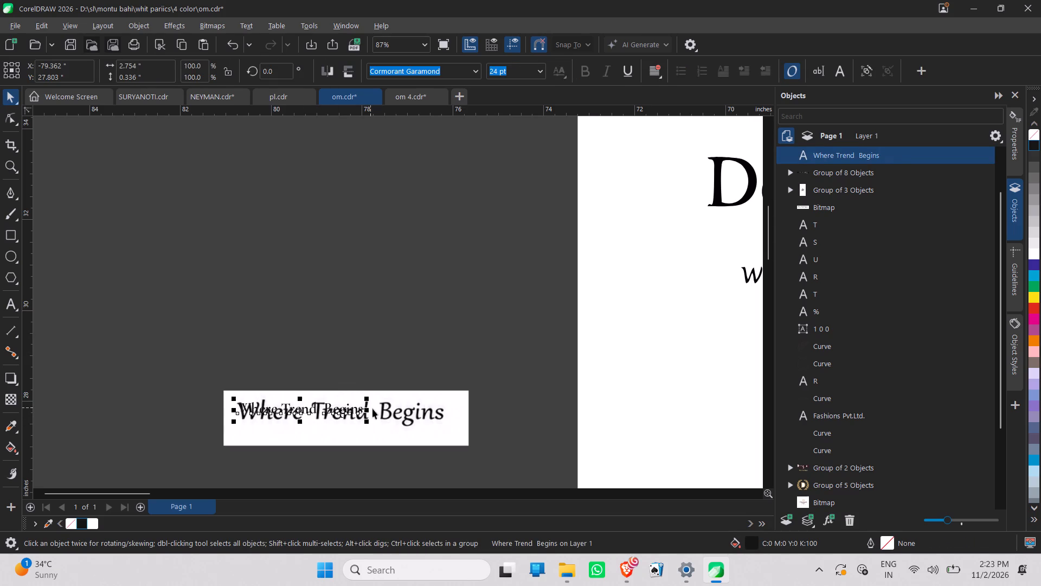
left_click_drag(367, 426, 406, 441)
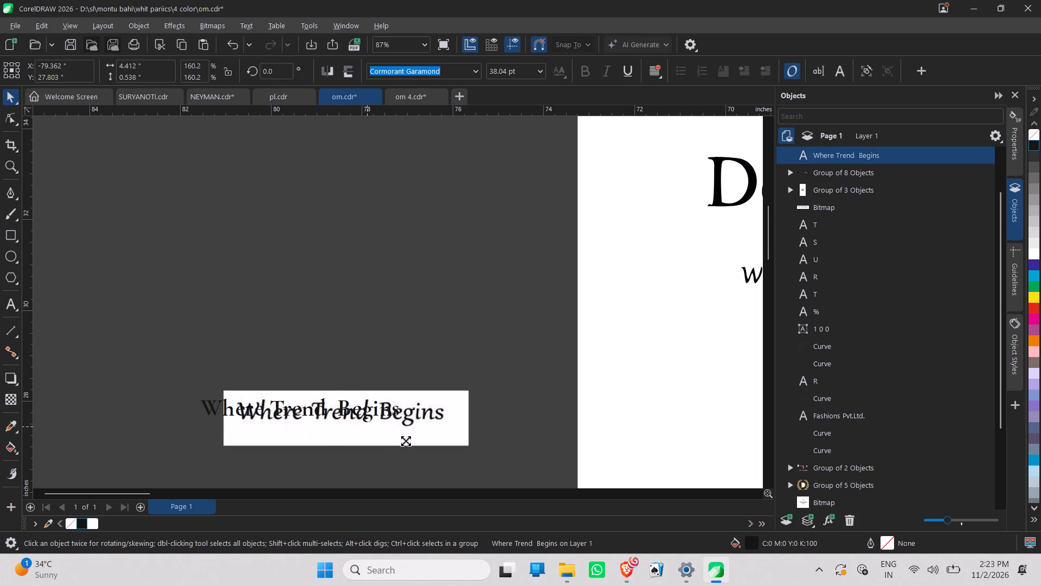
left_click_drag(406, 441, 405, 441)
left_click_drag(369, 412, 398, 413)
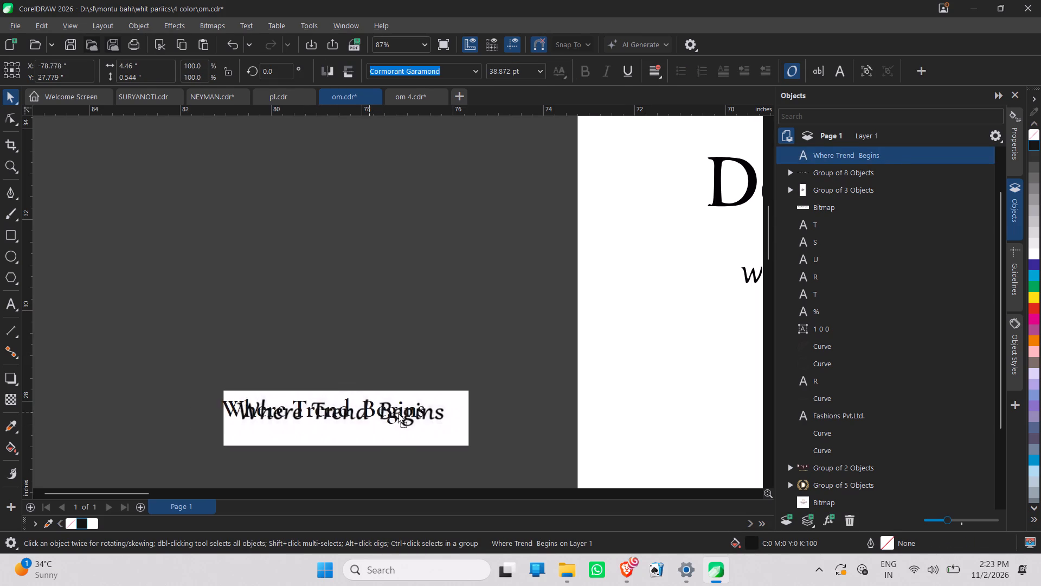
left_click_drag(398, 413, 409, 415)
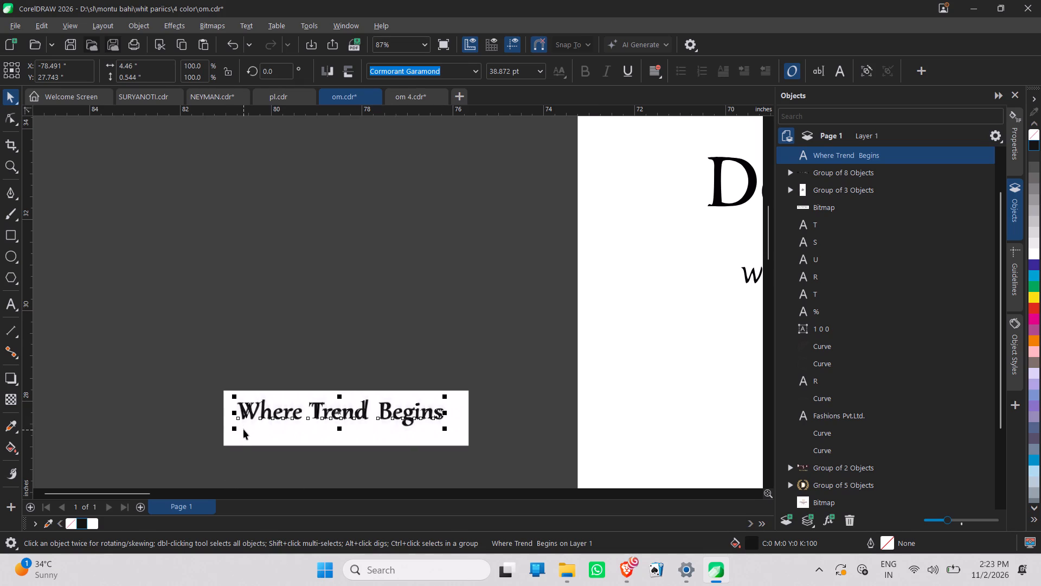
left_click_drag(233, 429, 224, 438)
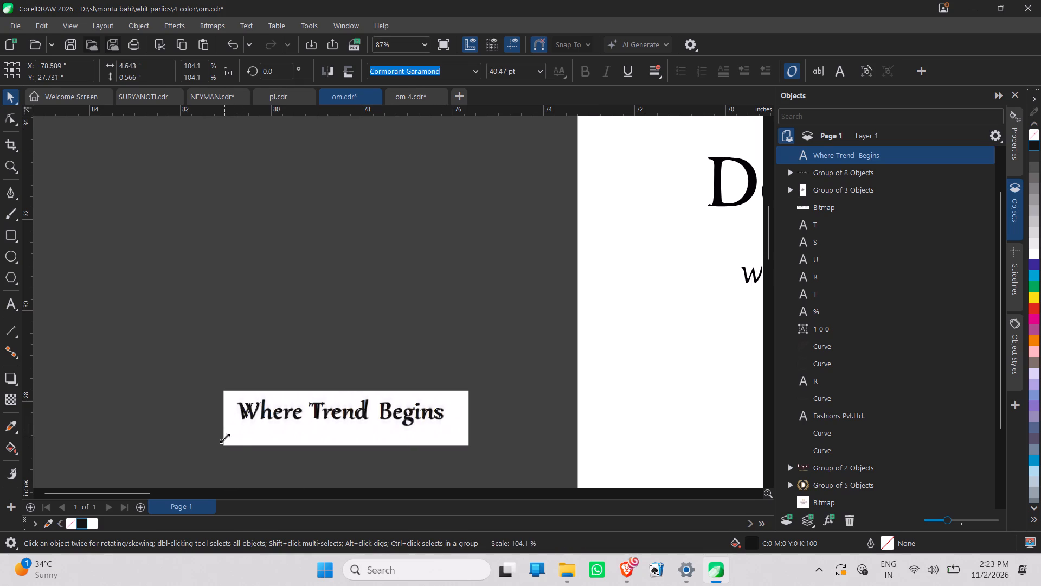
left_click_drag(224, 438, 232, 436)
left_click(298, 335)
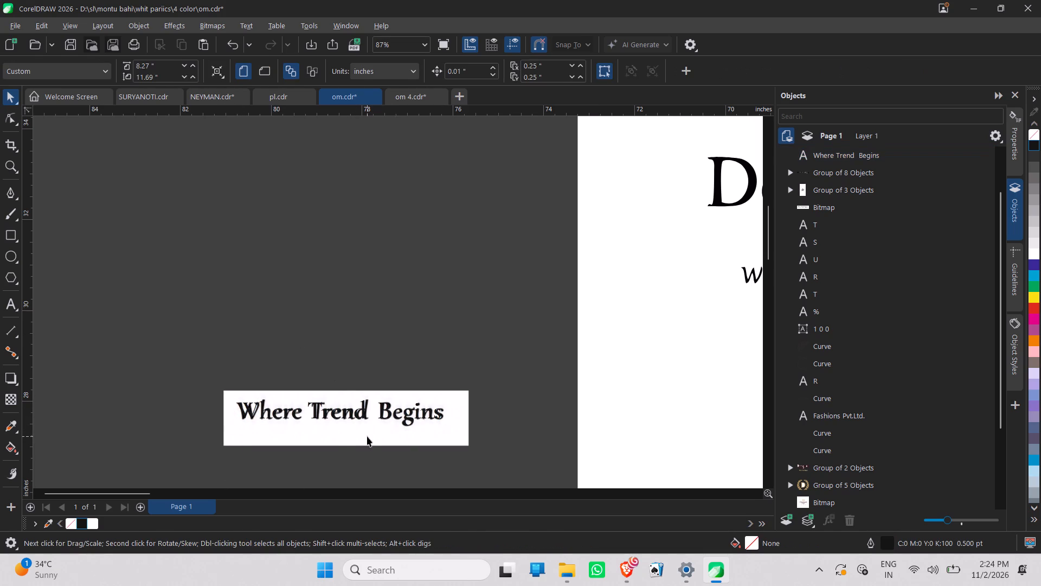
Move the Where Trend Begins reference bitmap up, clear of the text, to about X -78.2, Y 31.3 inches.
left_click(366, 437)
left_click_drag(364, 431, 409, 418)
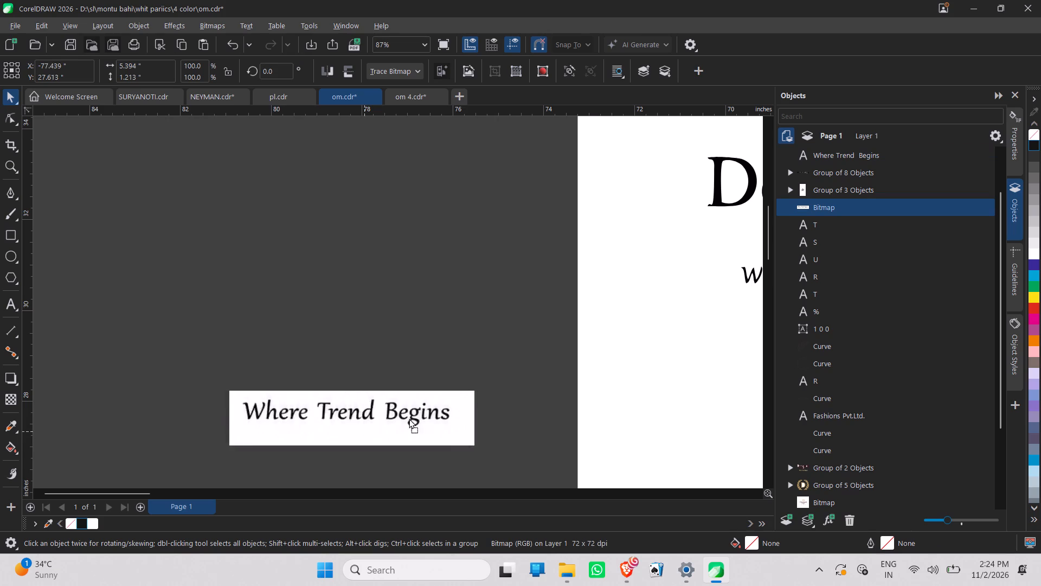
left_click_drag(409, 418, 371, 263)
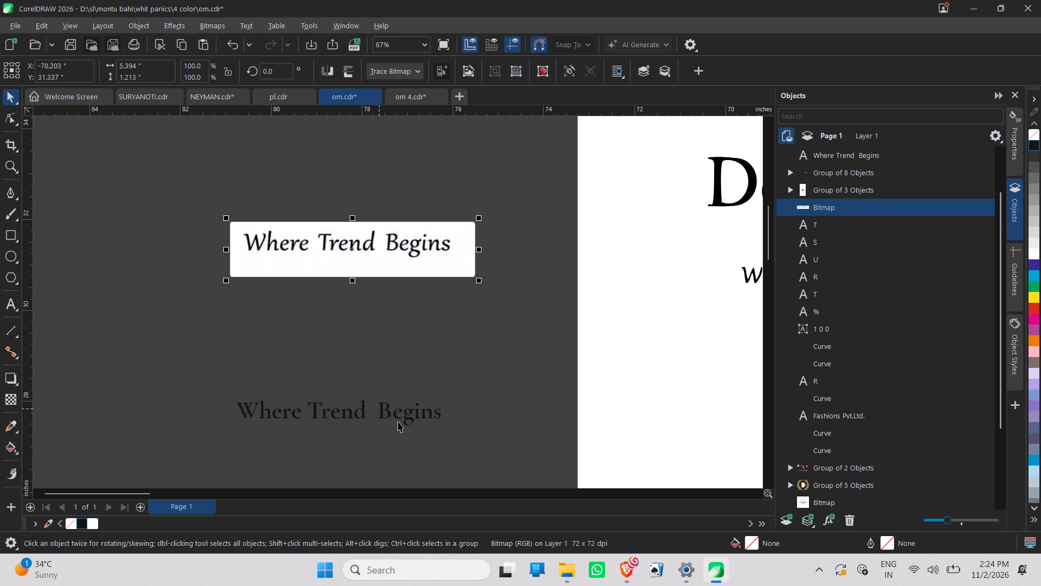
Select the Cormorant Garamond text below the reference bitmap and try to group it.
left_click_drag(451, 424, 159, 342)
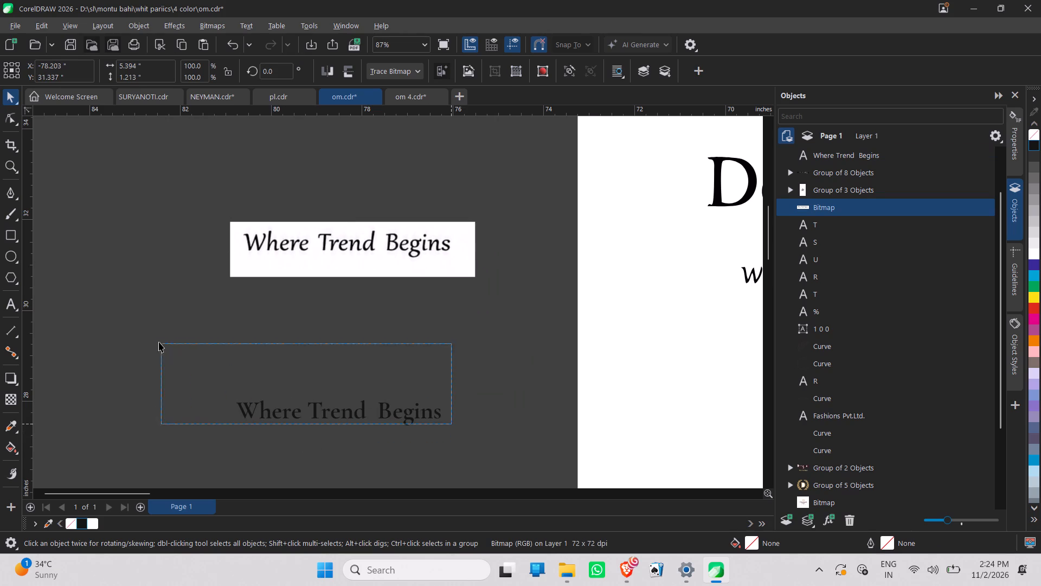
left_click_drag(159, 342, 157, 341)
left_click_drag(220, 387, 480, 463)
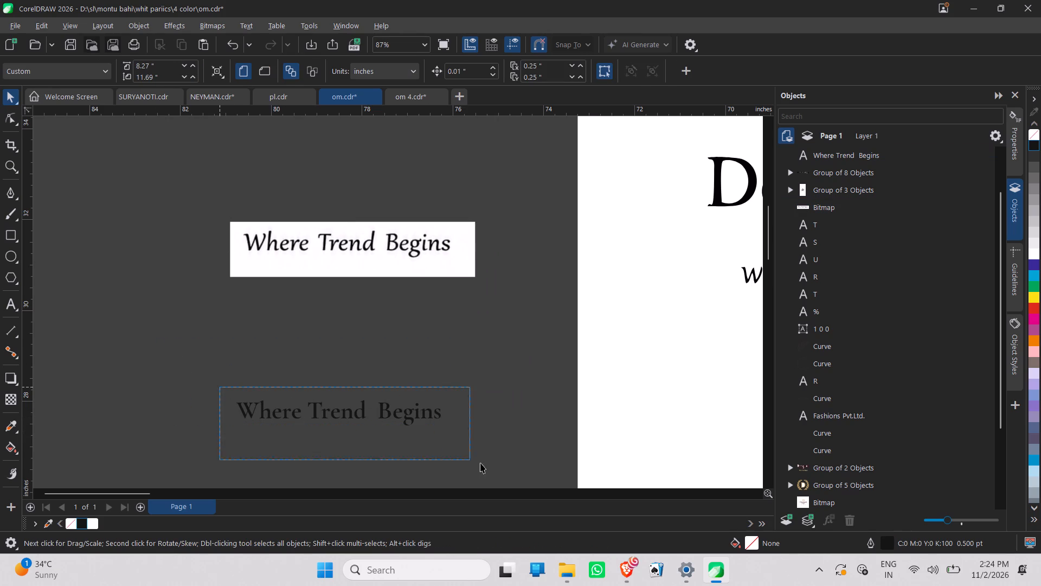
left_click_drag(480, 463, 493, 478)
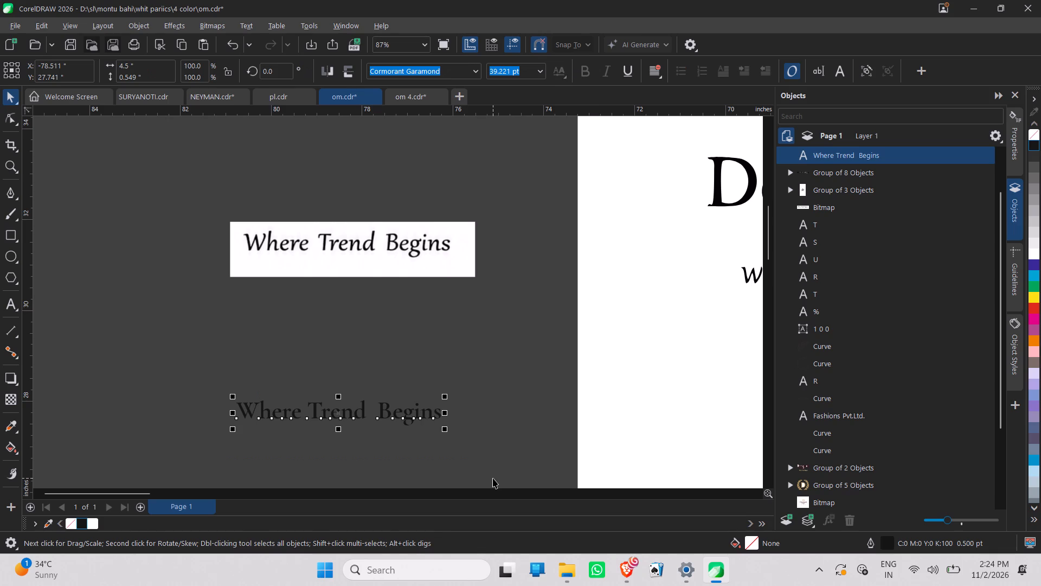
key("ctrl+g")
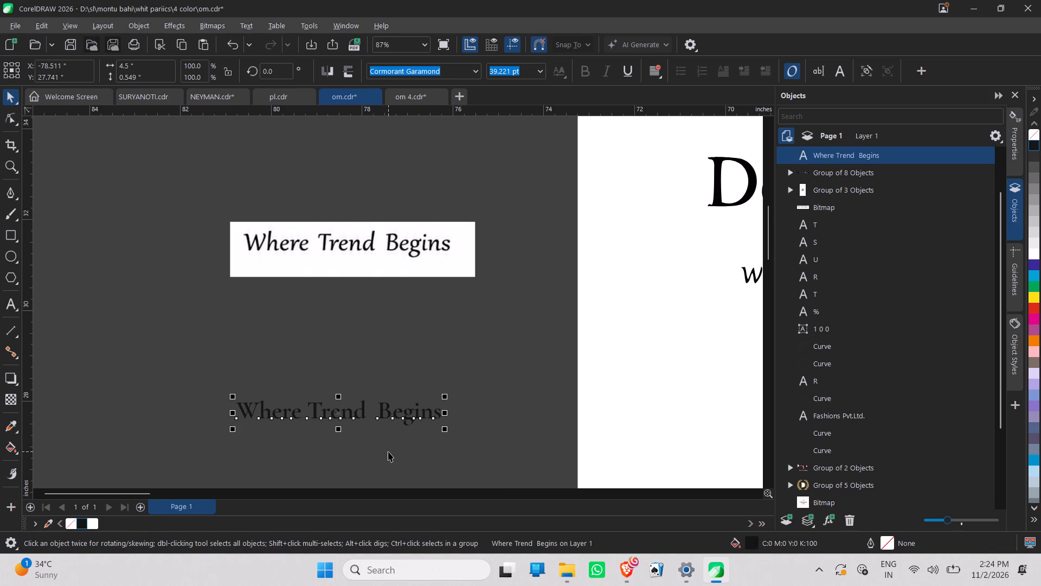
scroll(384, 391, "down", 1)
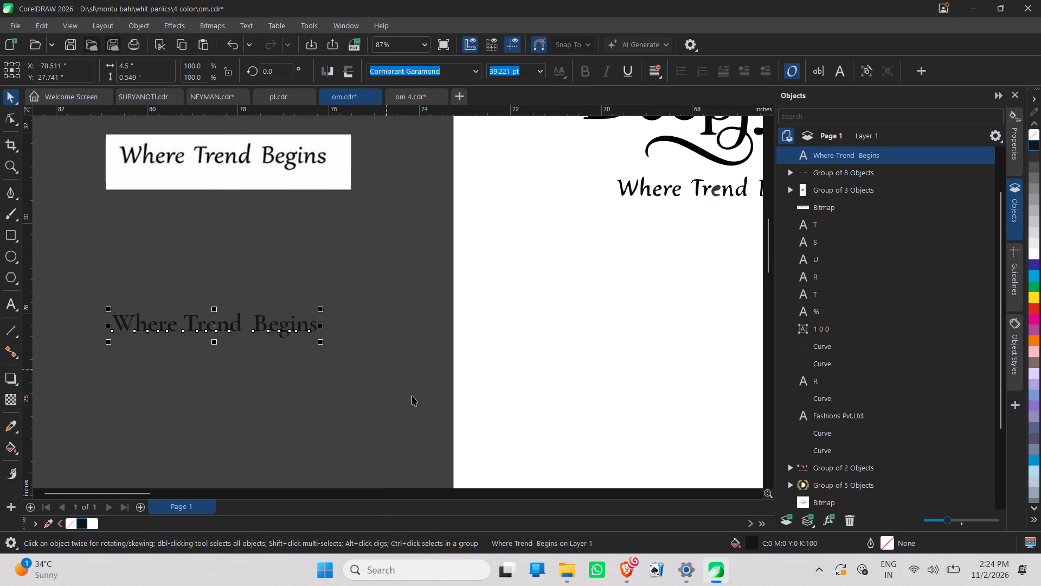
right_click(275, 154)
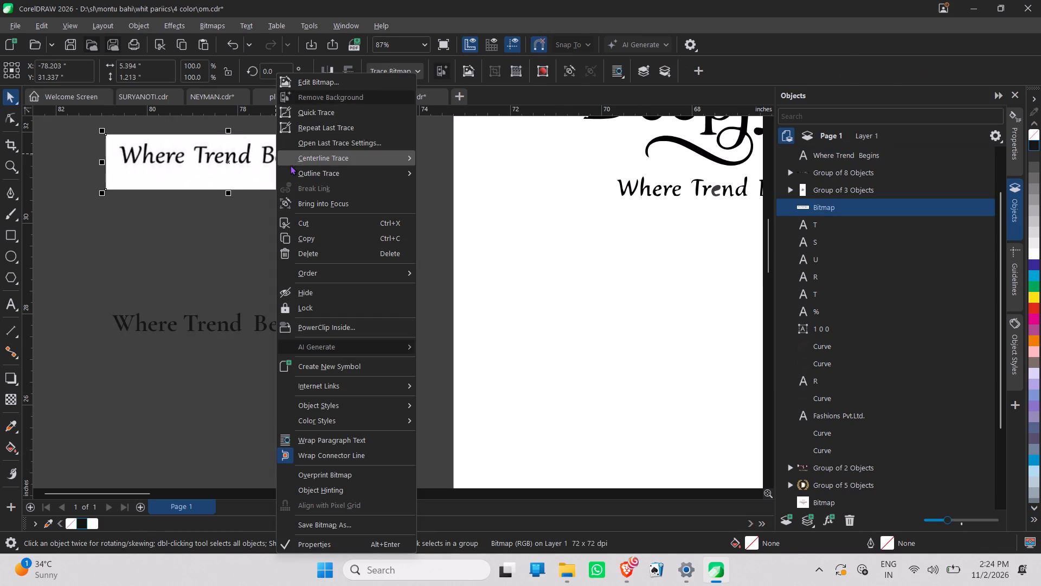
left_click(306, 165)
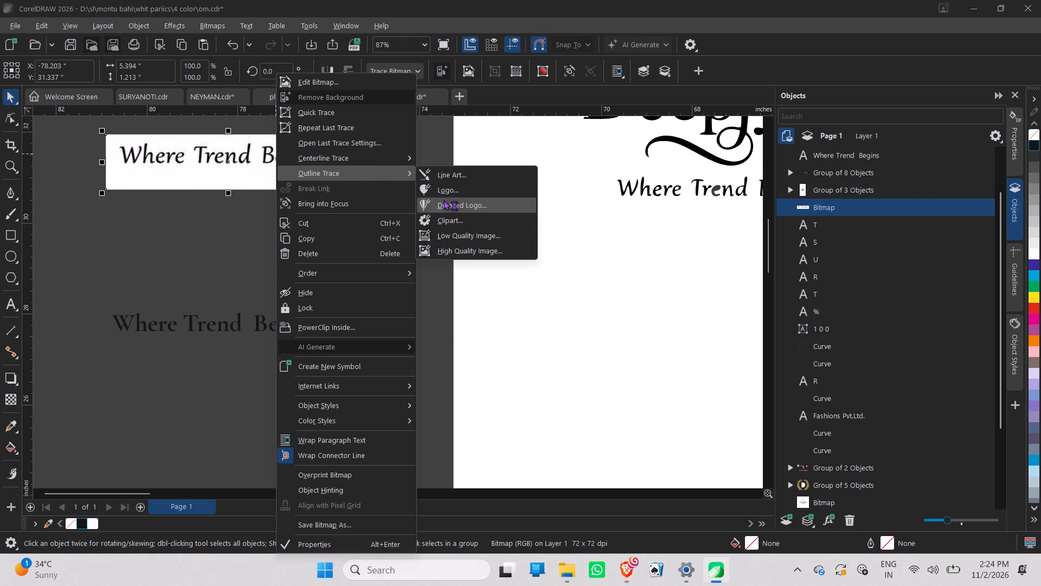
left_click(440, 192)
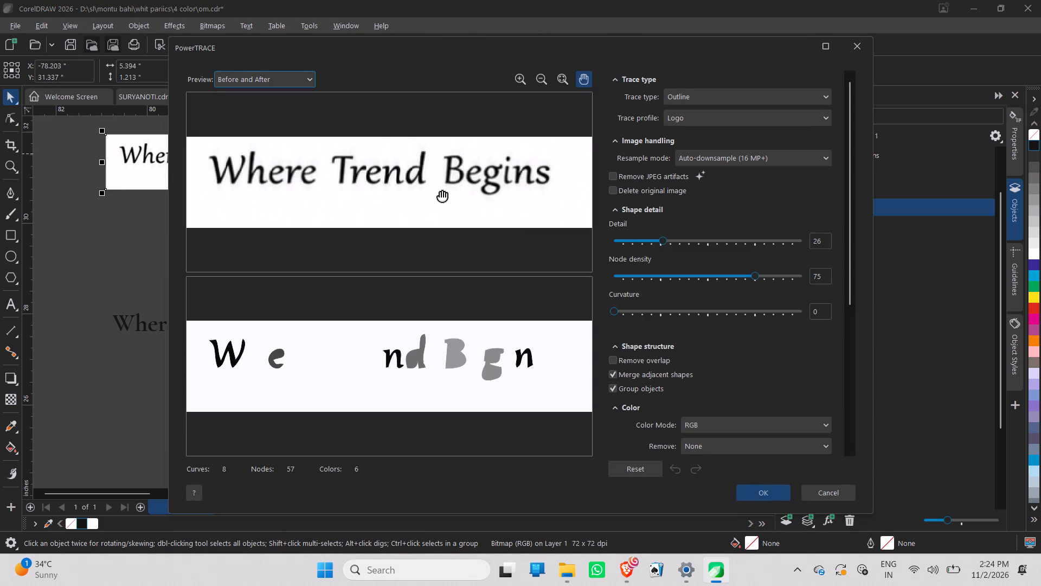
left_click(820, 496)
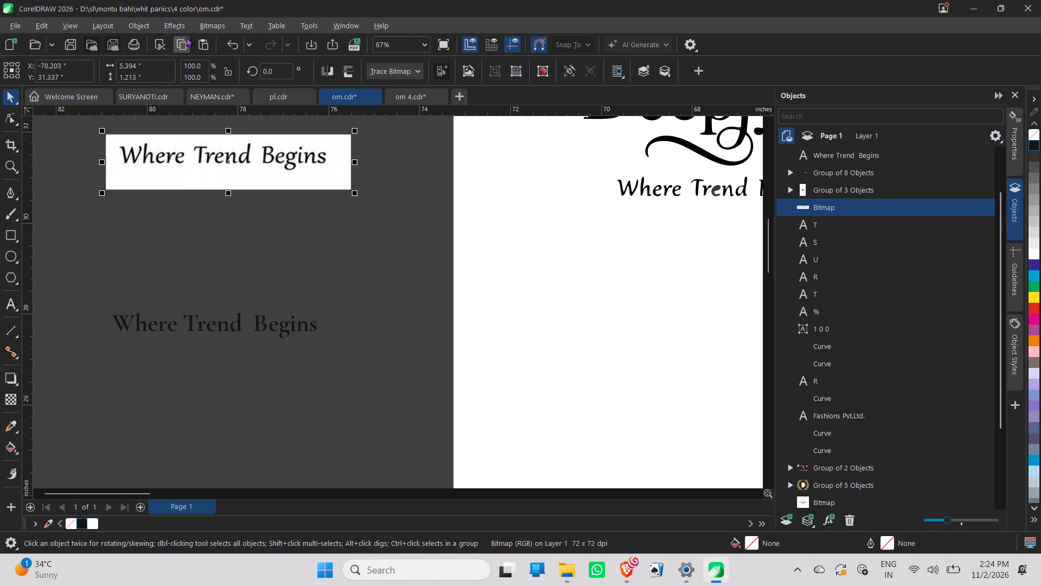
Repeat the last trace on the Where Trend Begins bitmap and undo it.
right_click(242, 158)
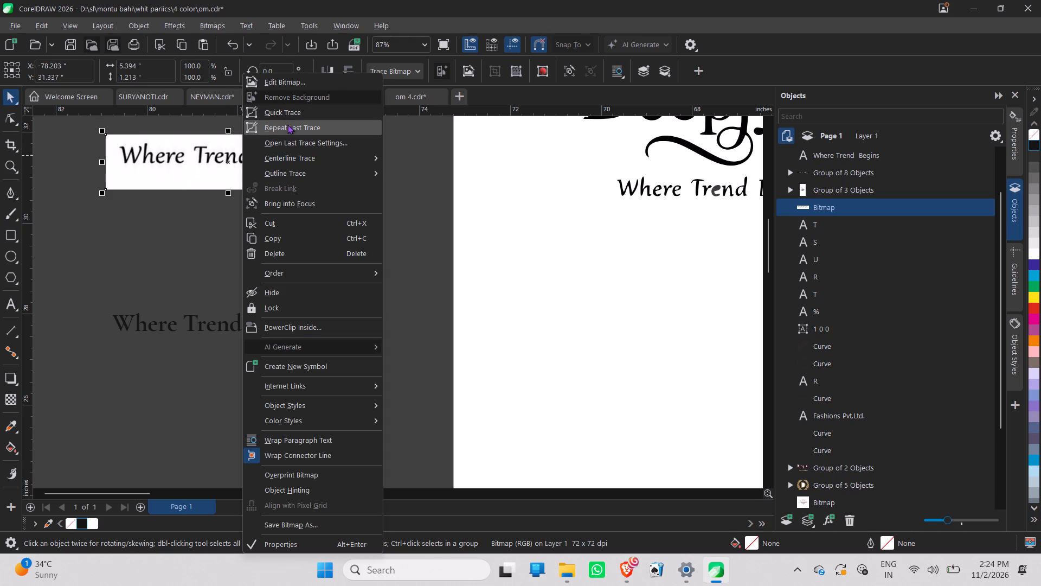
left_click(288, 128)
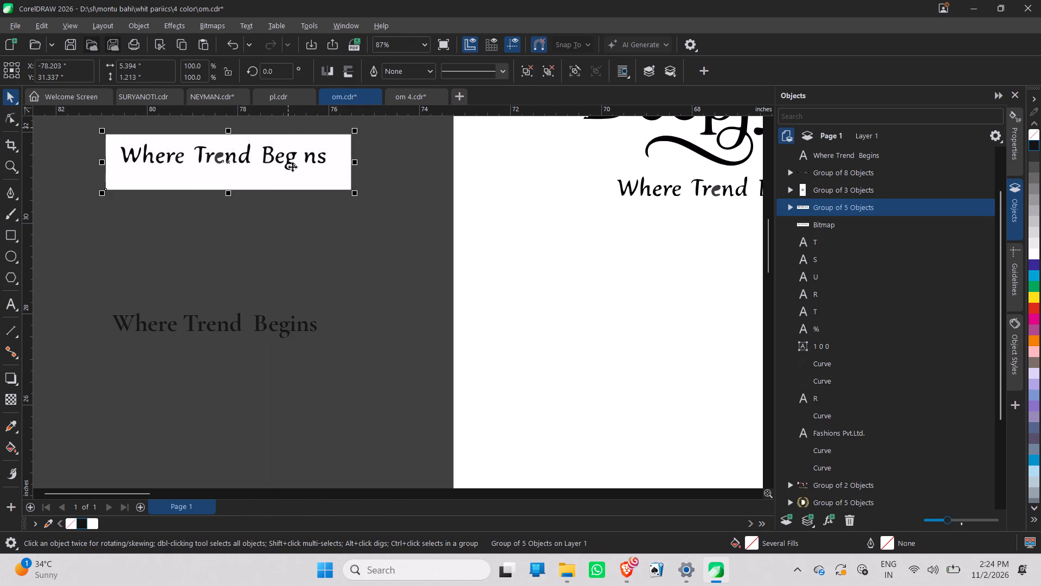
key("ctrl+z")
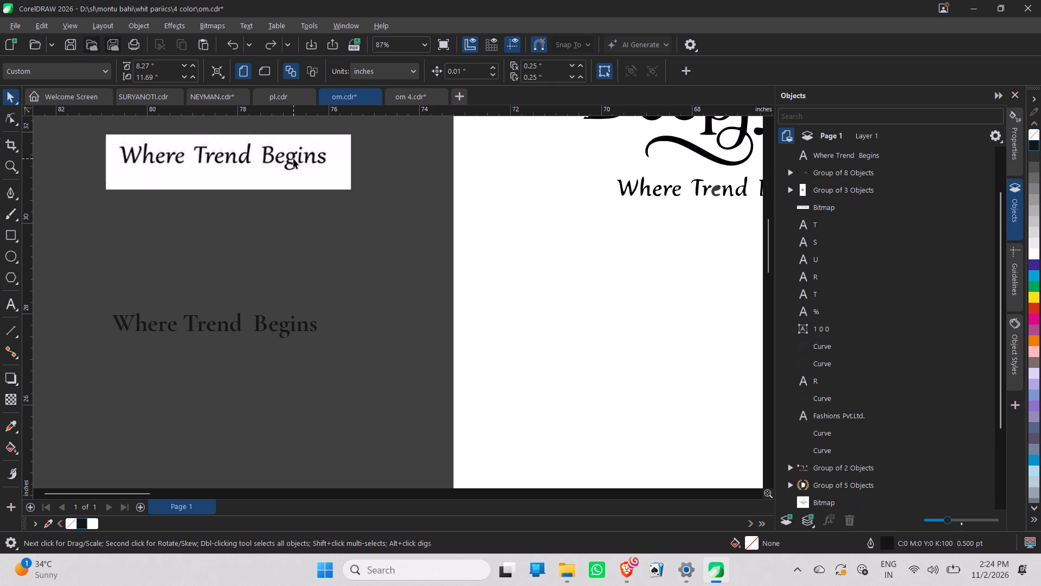
Move the Cormorant Garamond text across the workspace to just above the distant outlined layouts, at about X 14.9, Y 29.1 inches.
left_click(236, 318)
left_click(240, 323)
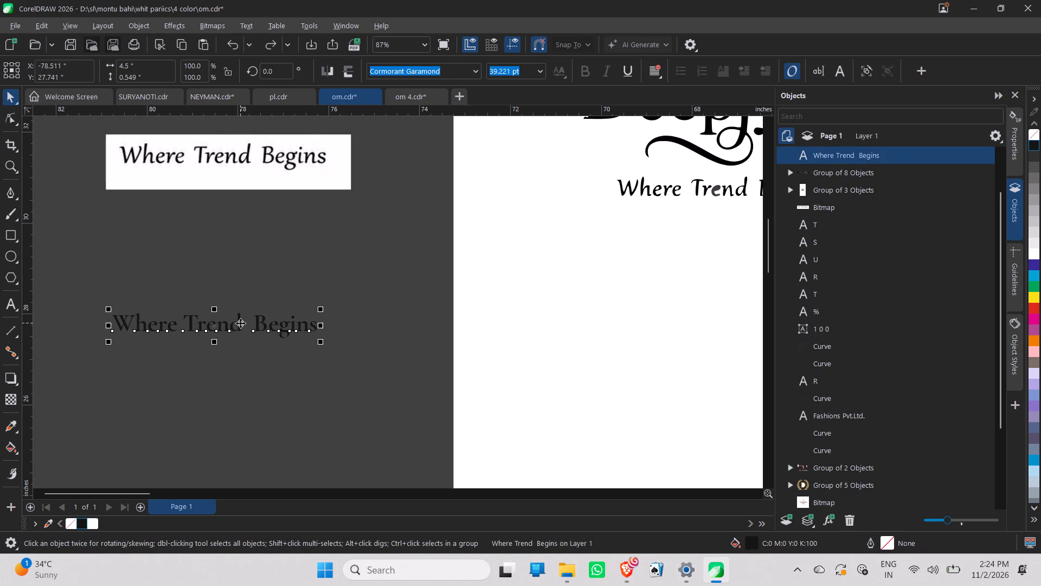
left_click(240, 323)
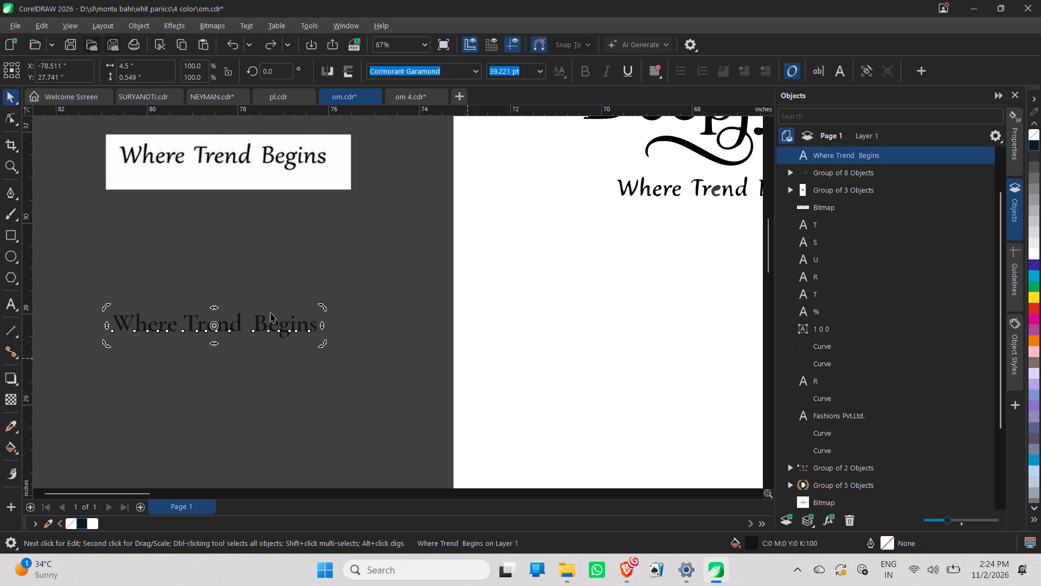
left_click_drag(258, 325, 298, 329)
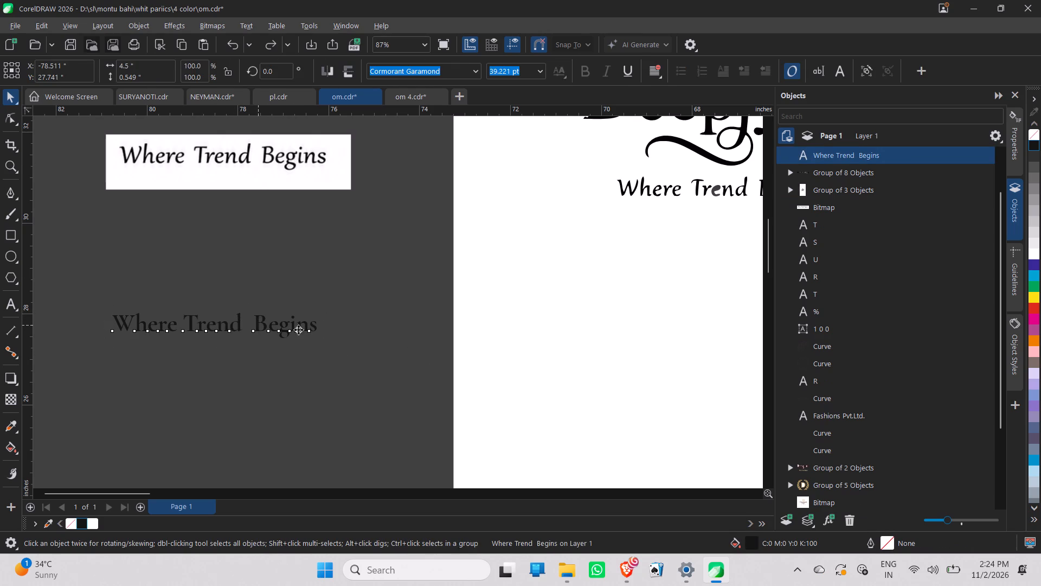
left_click_drag(298, 329, 575, 302)
scroll(575, 302, "down", 4, "ctrl")
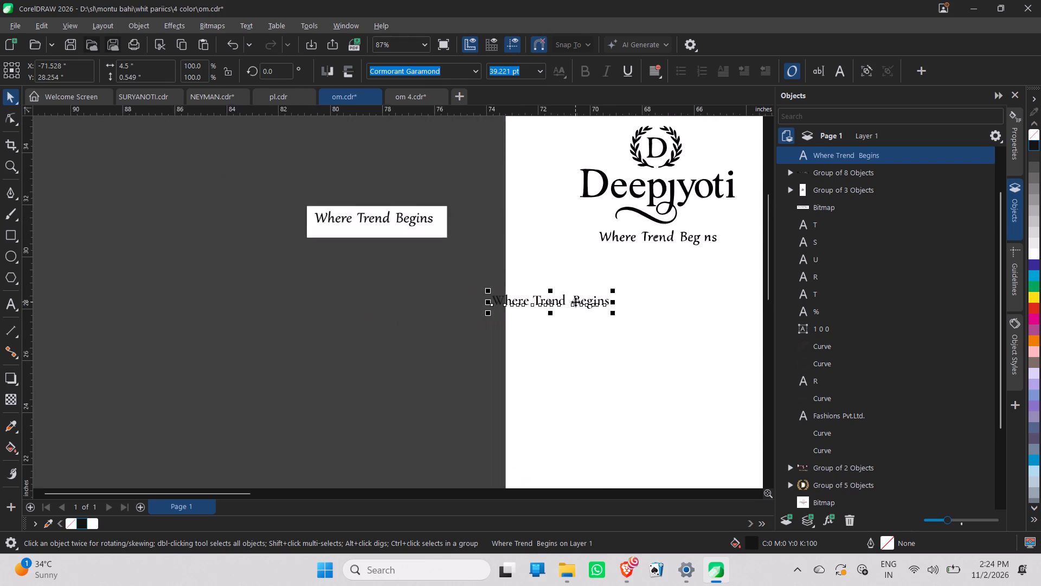
scroll(575, 302, "down", 12, "ctrl")
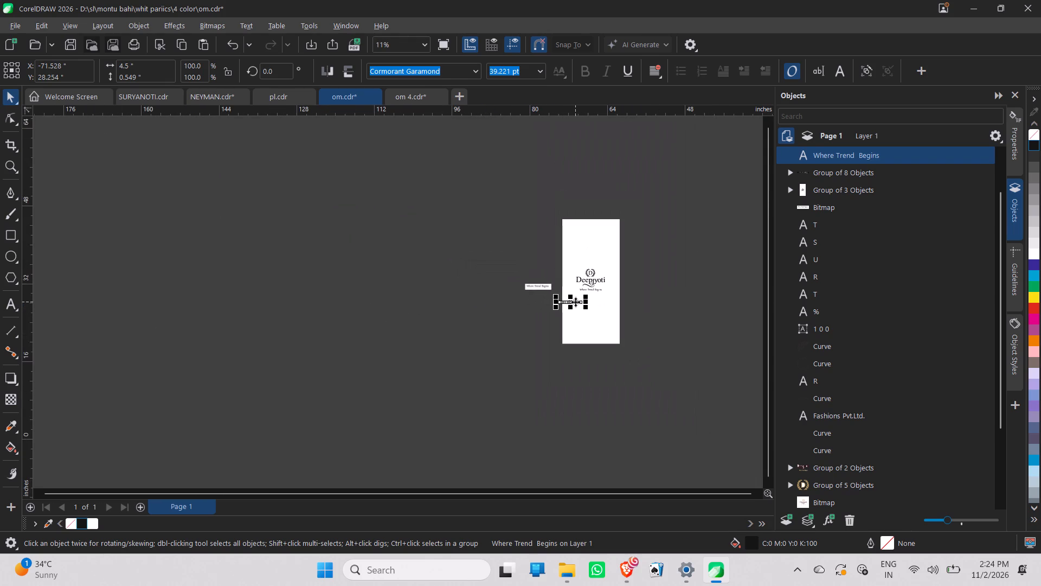
scroll(575, 302, "down", 7, "ctrl")
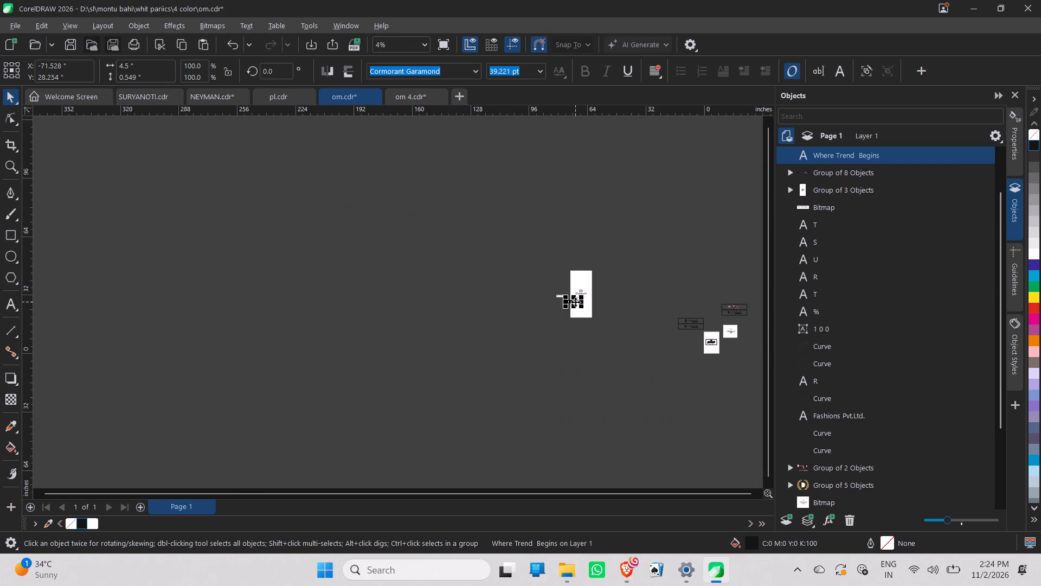
left_click_drag(575, 302, 753, 315)
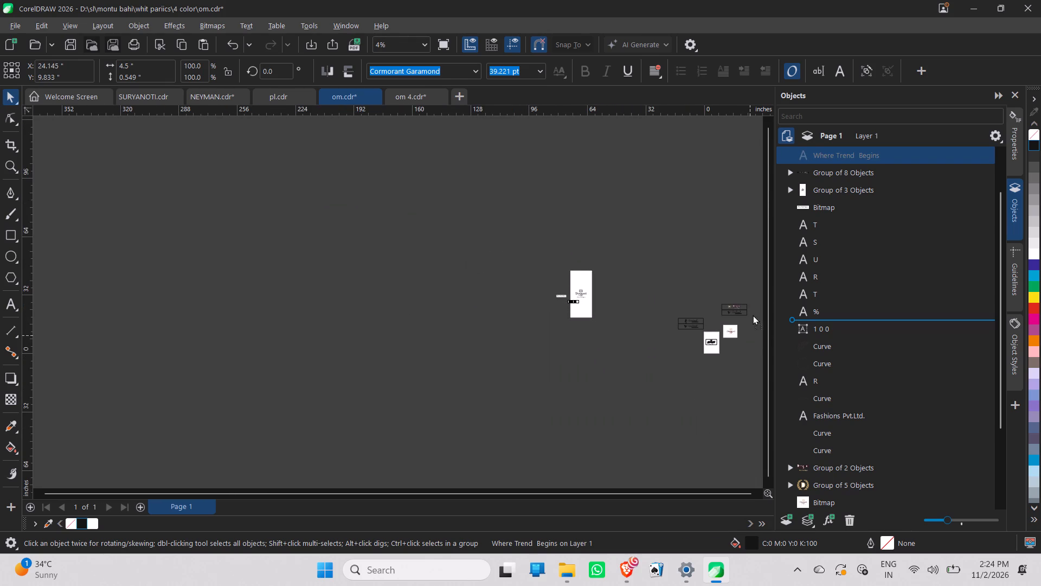
left_click_drag(753, 315, 733, 300)
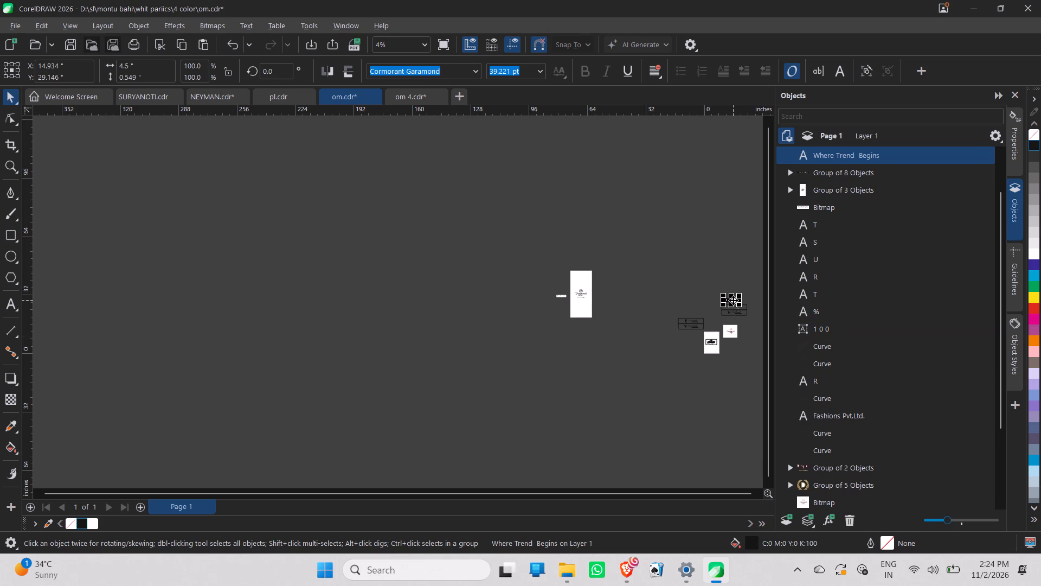
Move the Cormorant Garamond Where Trend Begins text onto the Deepjyoti logo, overlapping its swash, at about X 19.8, Y 24.9 inches.
scroll(733, 300, "up", 9, "ctrl")
scroll(733, 300, "up", 3)
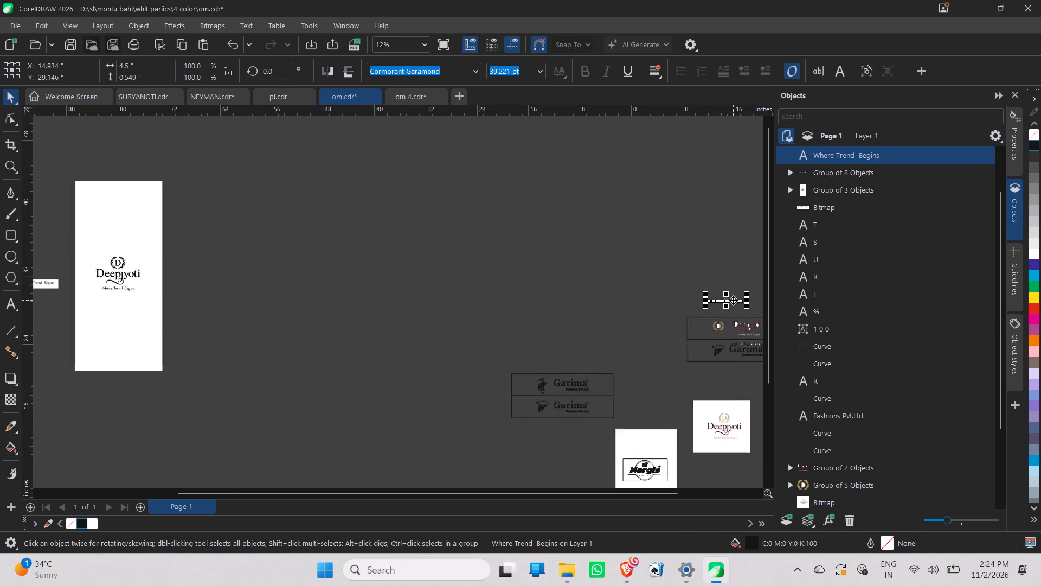
scroll(733, 300, "up", 4, "ctrl")
scroll(733, 300, "left", 3)
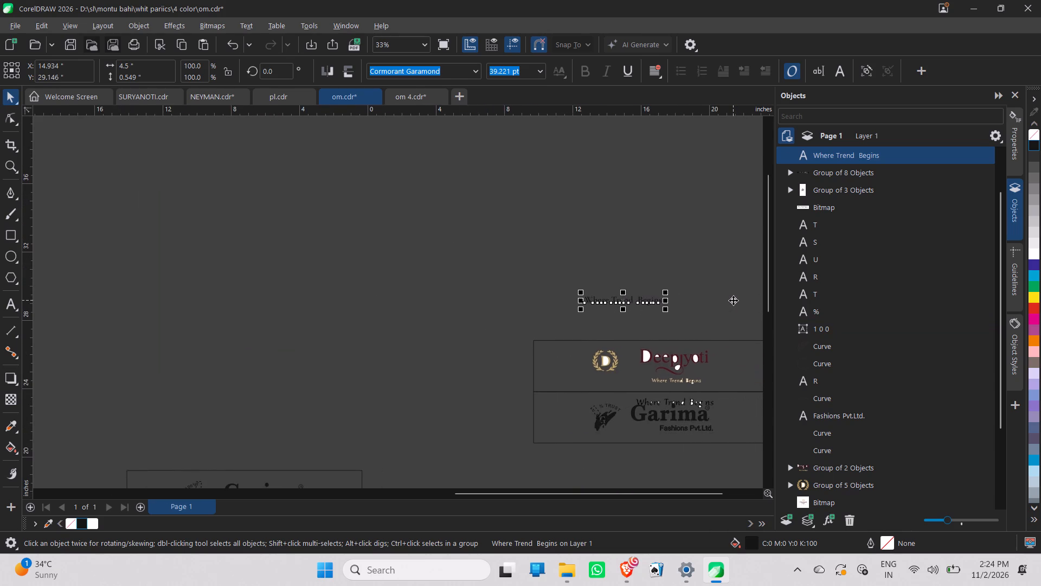
scroll(733, 300, "down", 1)
scroll(733, 300, "up", 6)
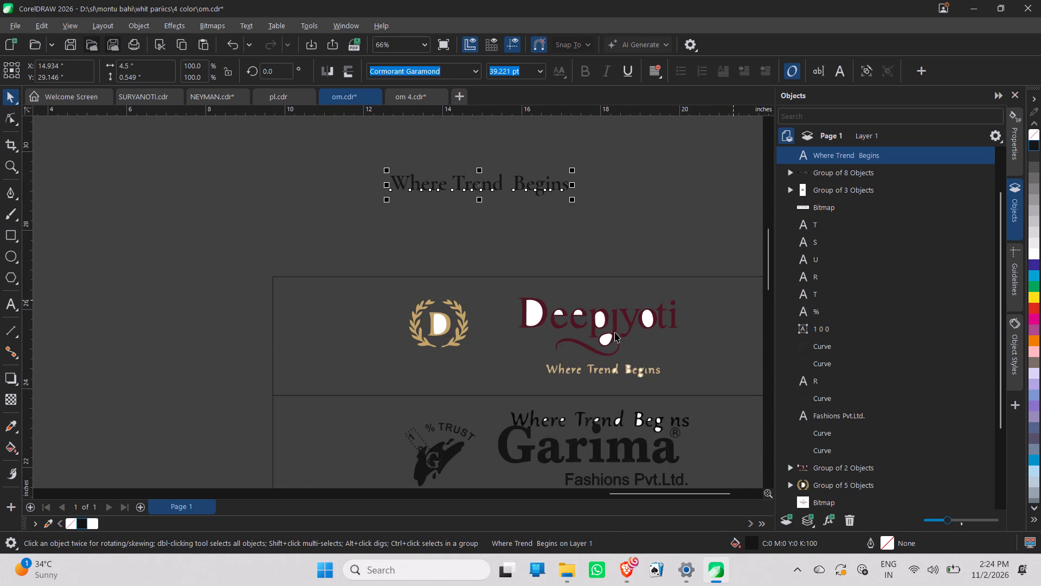
scroll(615, 334, "down", 1)
scroll(615, 334, "up", 5, "ctrl")
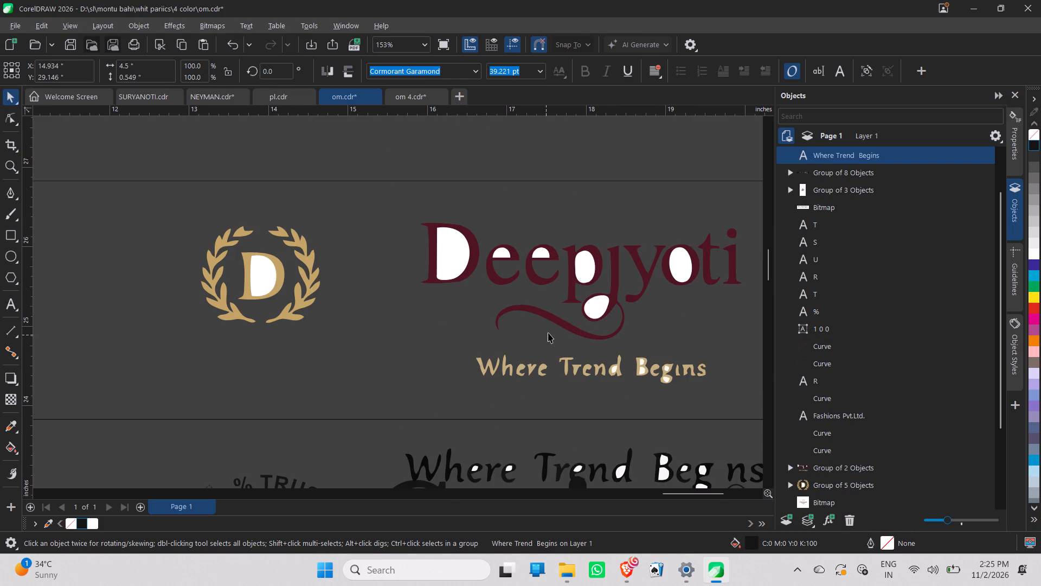
scroll(548, 333, "down", 3, "ctrl")
scroll(548, 333, "up", 1)
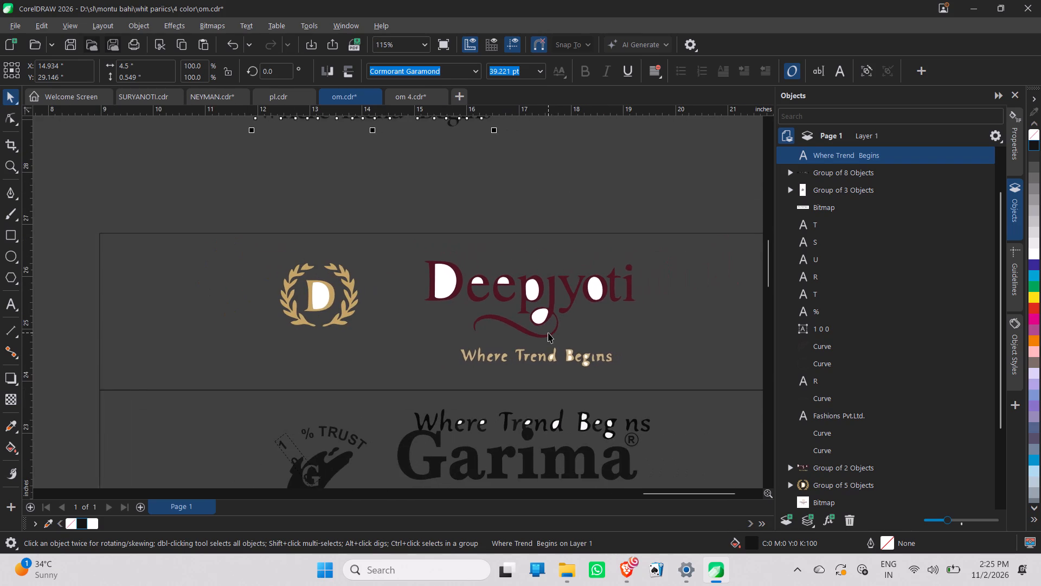
scroll(548, 333, "up", 1)
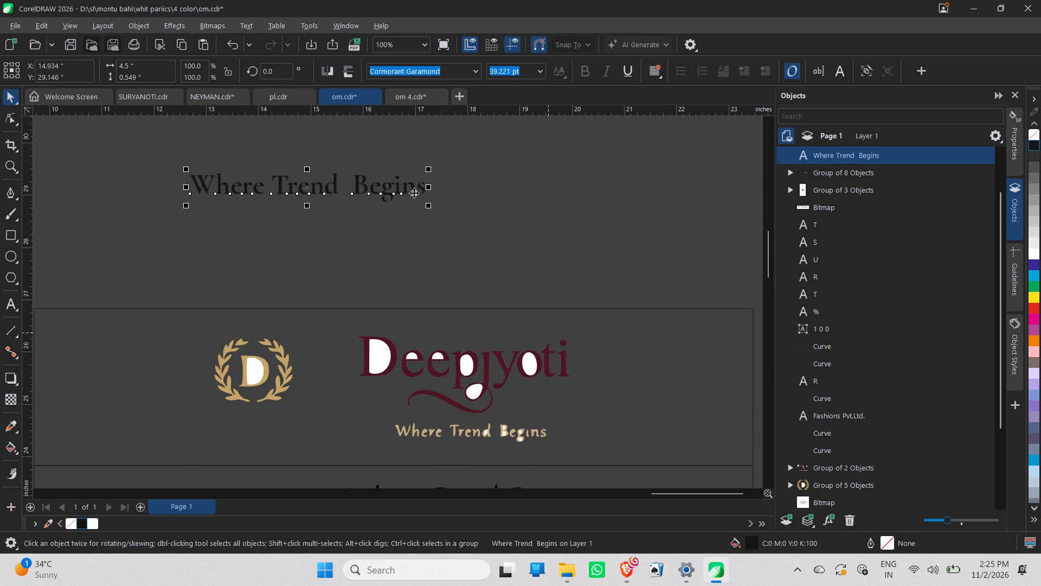
left_click(405, 190)
left_click_drag(405, 190, 465, 270)
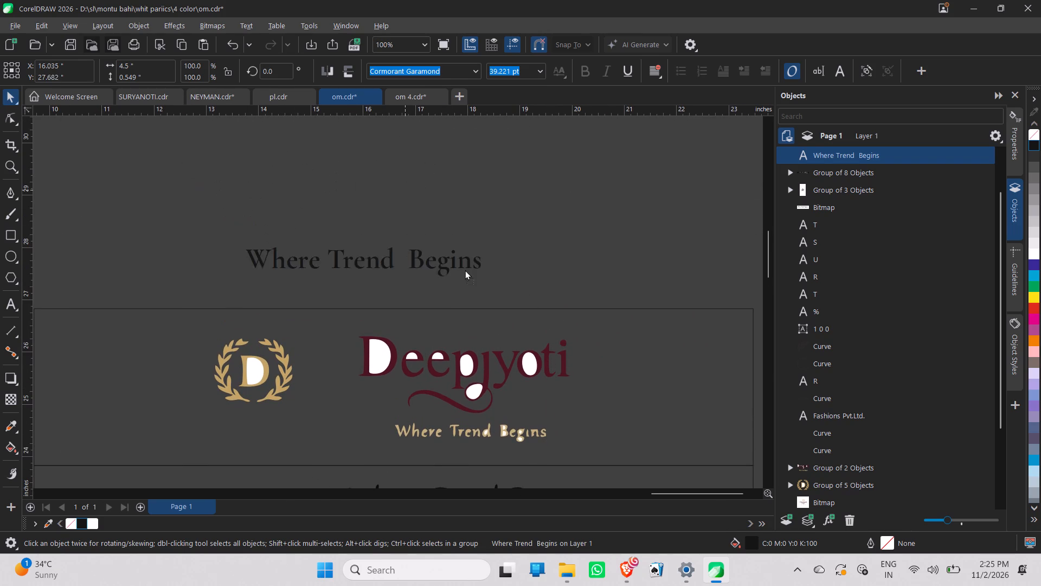
left_click_drag(465, 270, 657, 411)
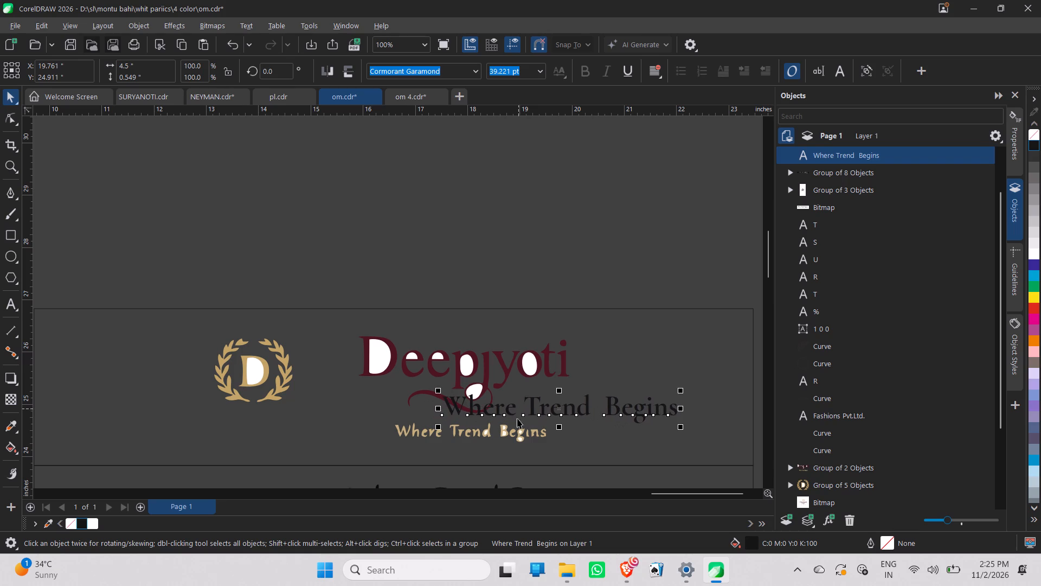
Ungroup the Deepjyoti logo so that its wordmark and gold tagline are separate objects.
left_click(519, 433)
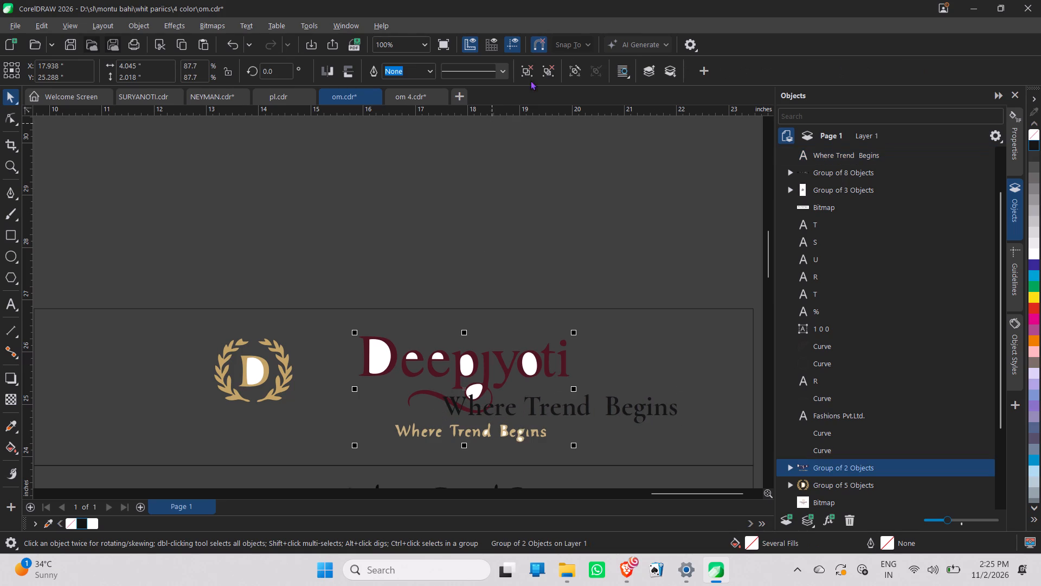
left_click(529, 73)
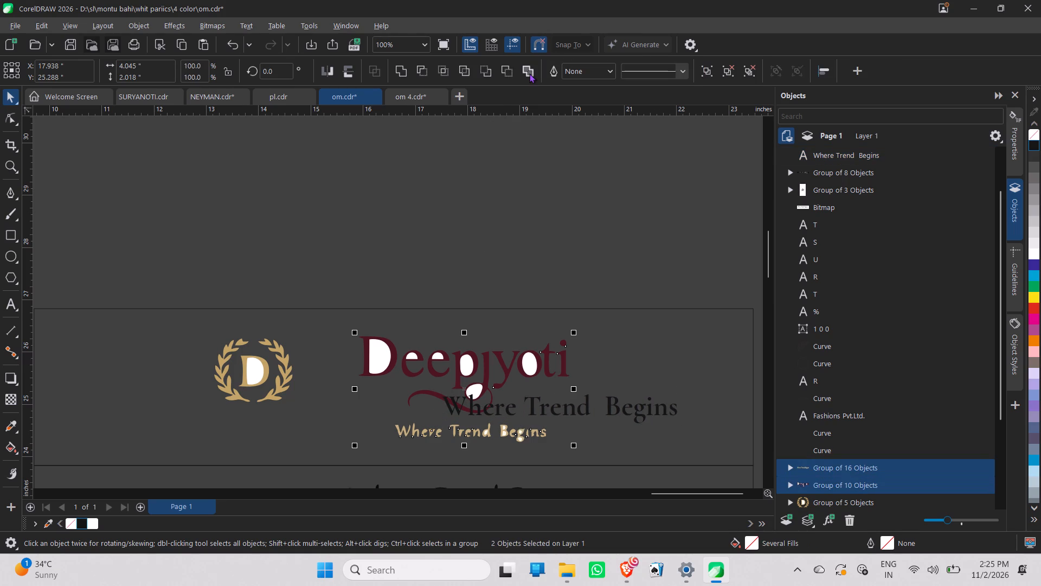
left_click(542, 219)
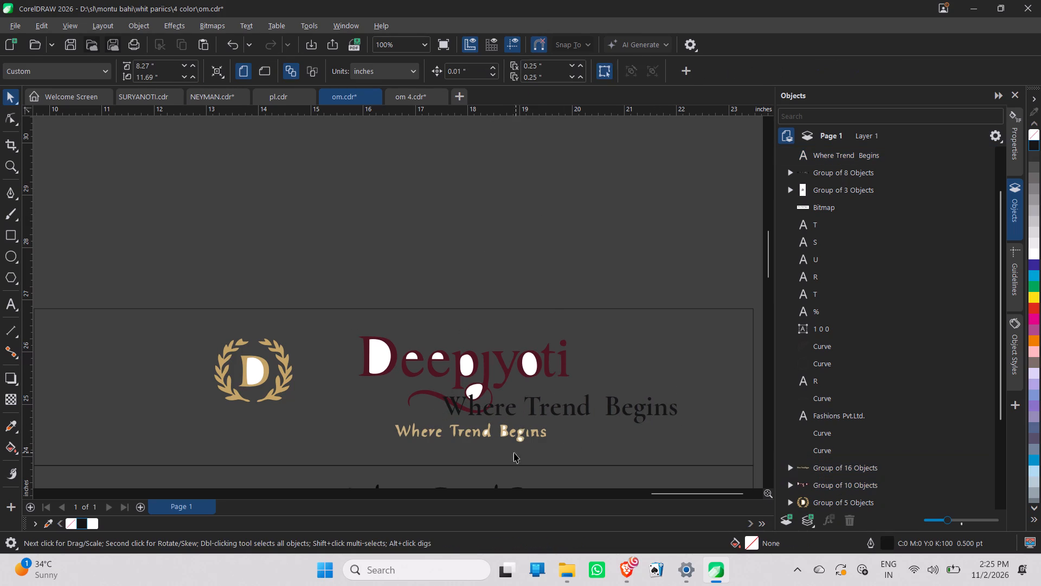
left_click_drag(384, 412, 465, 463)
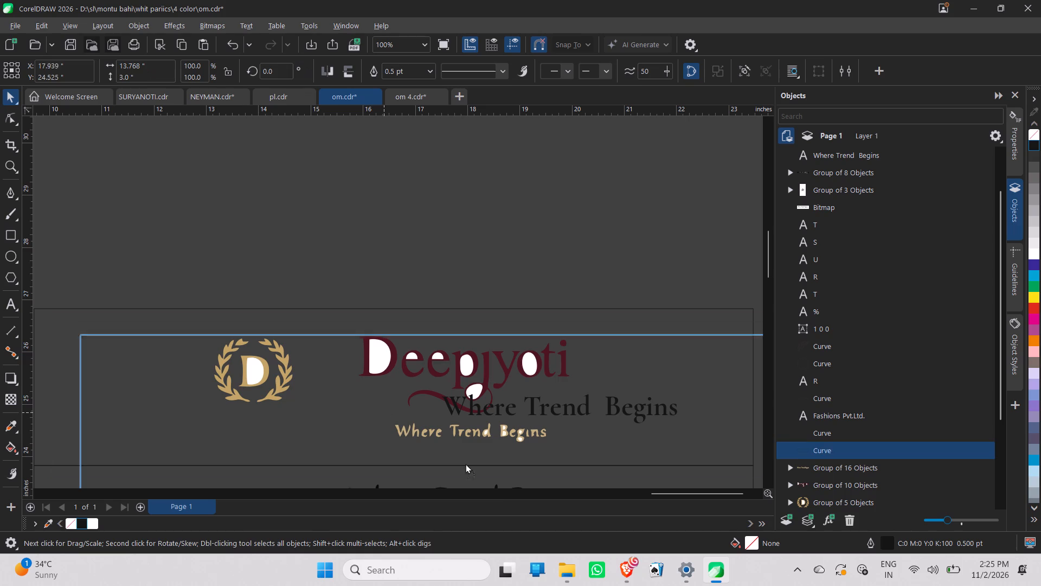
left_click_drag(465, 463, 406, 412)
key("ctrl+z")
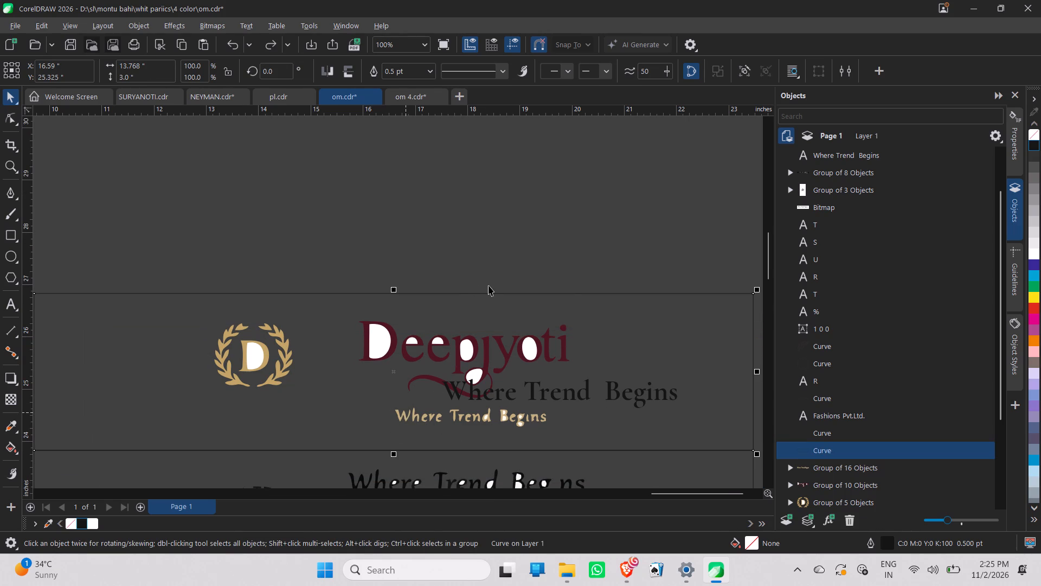
Hide the two outline rectangle curves framing the Deepjyoti and Garima layouts.
left_click(800, 426)
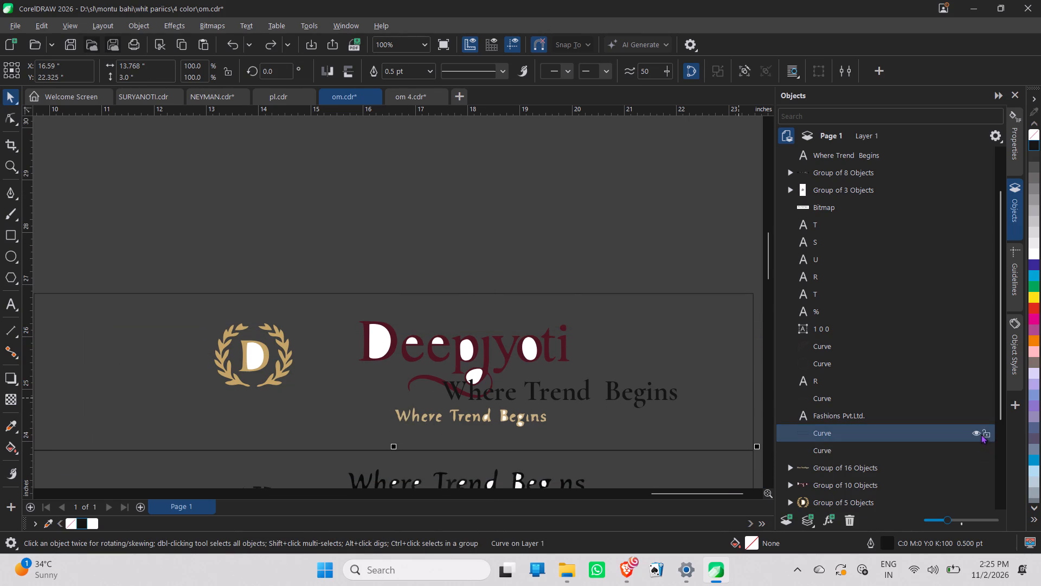
left_click(978, 432)
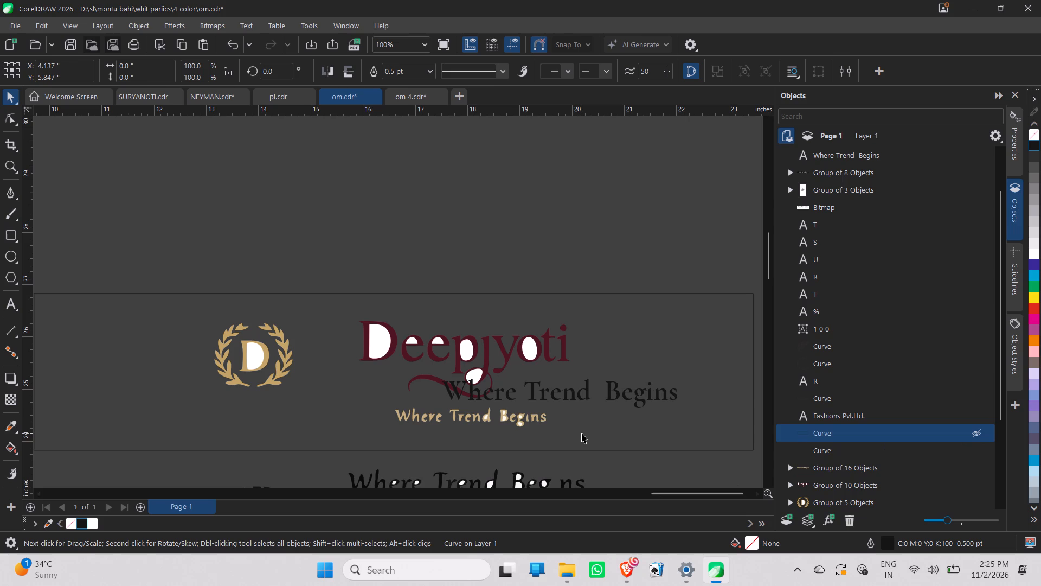
left_click(581, 434)
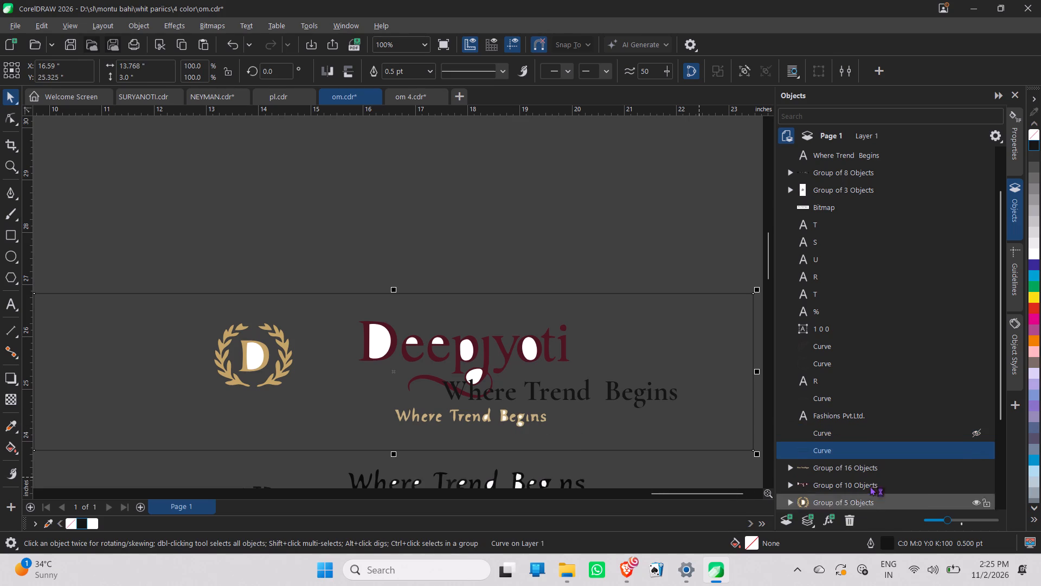
left_click(978, 451)
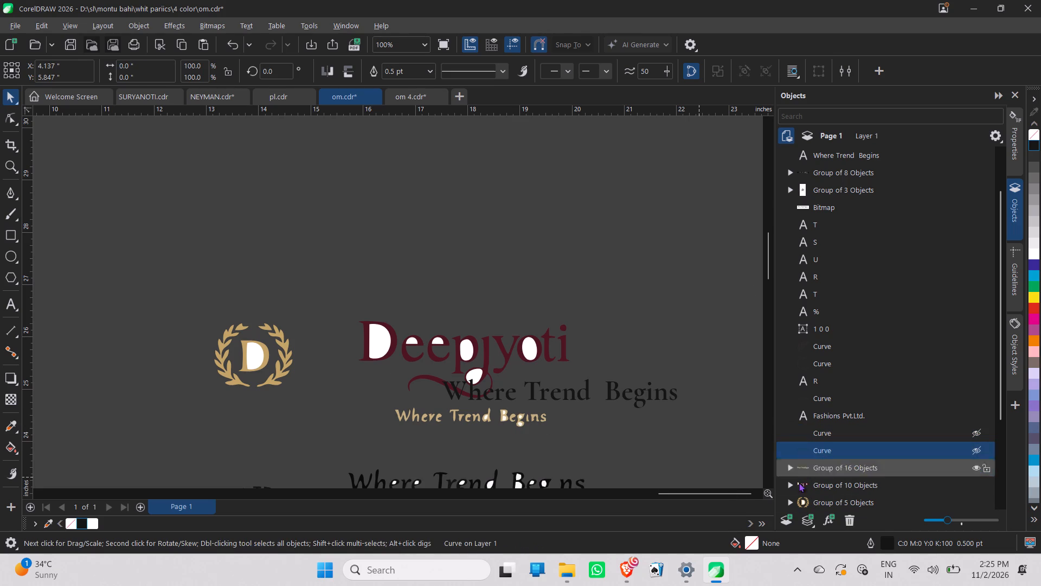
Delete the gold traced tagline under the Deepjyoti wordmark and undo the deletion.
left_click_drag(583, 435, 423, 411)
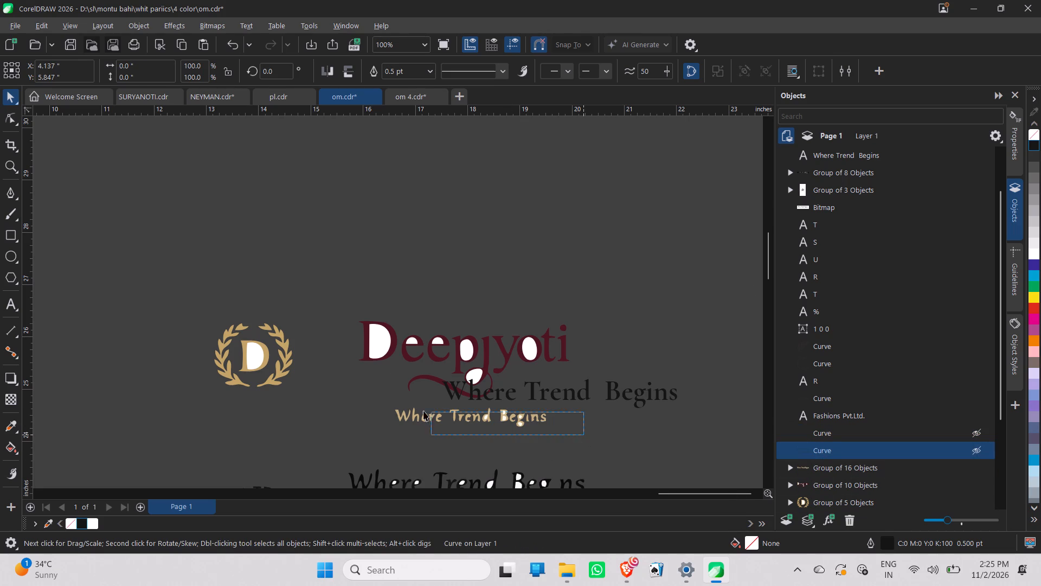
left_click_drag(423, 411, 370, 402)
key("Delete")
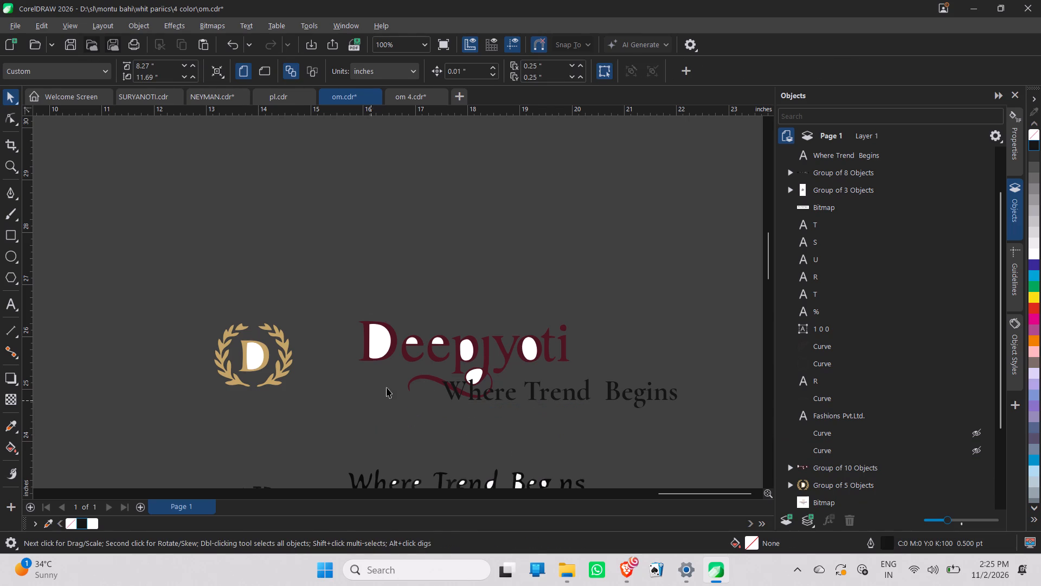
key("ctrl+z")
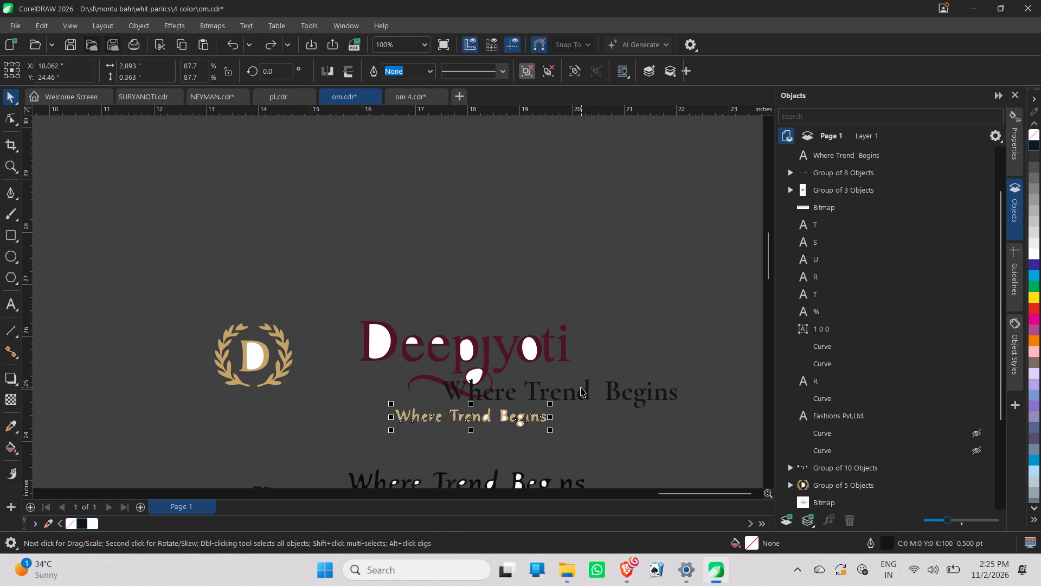
Move the Cormorant Garamond text over the gold tagline and scale it down to match, about 2.9 inches wide at about 25.4 pt.
left_click(581, 386)
left_click(586, 393)
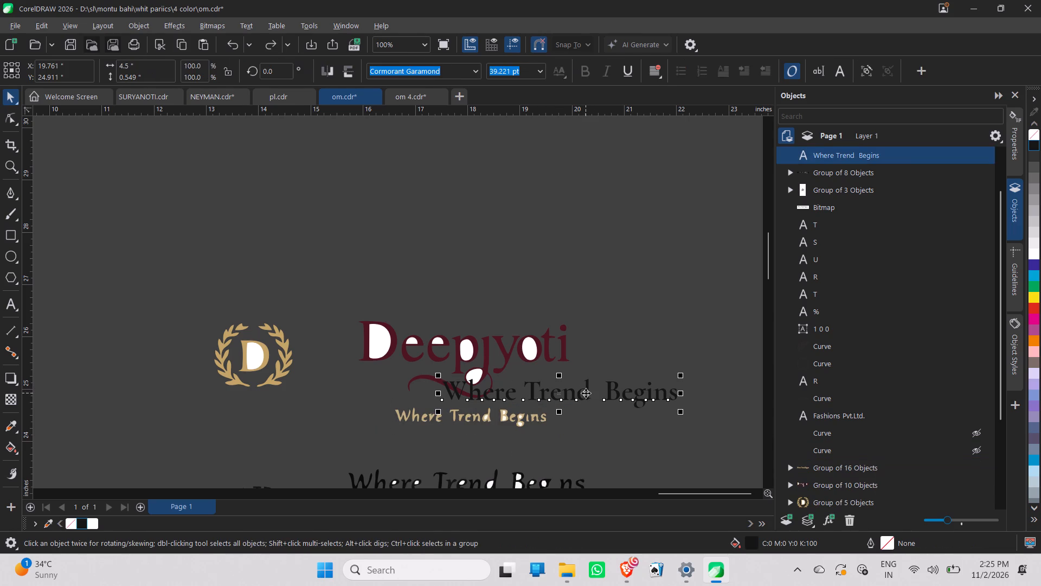
left_click_drag(573, 394, 502, 455)
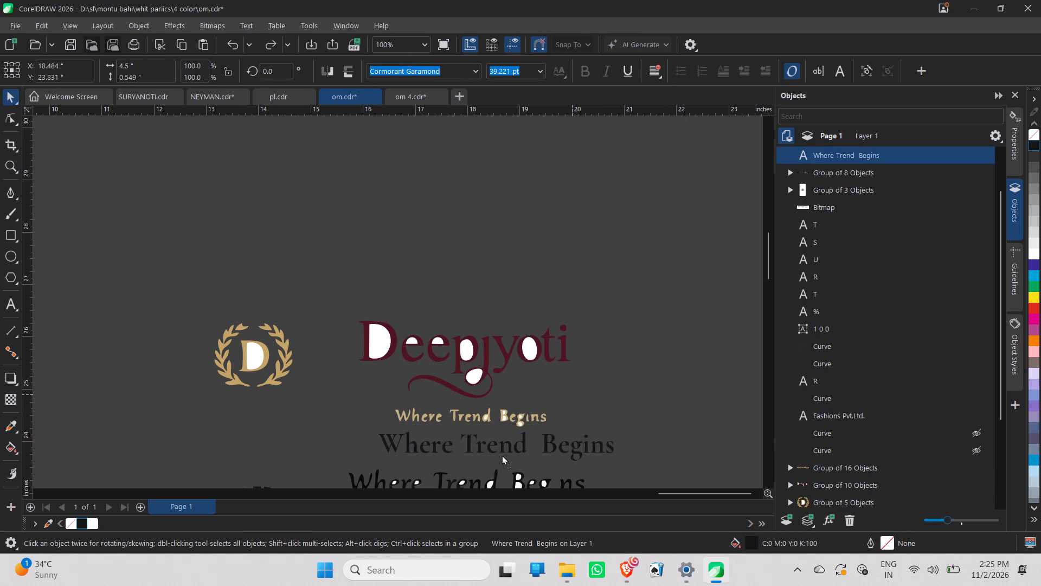
left_click_drag(502, 455, 524, 423)
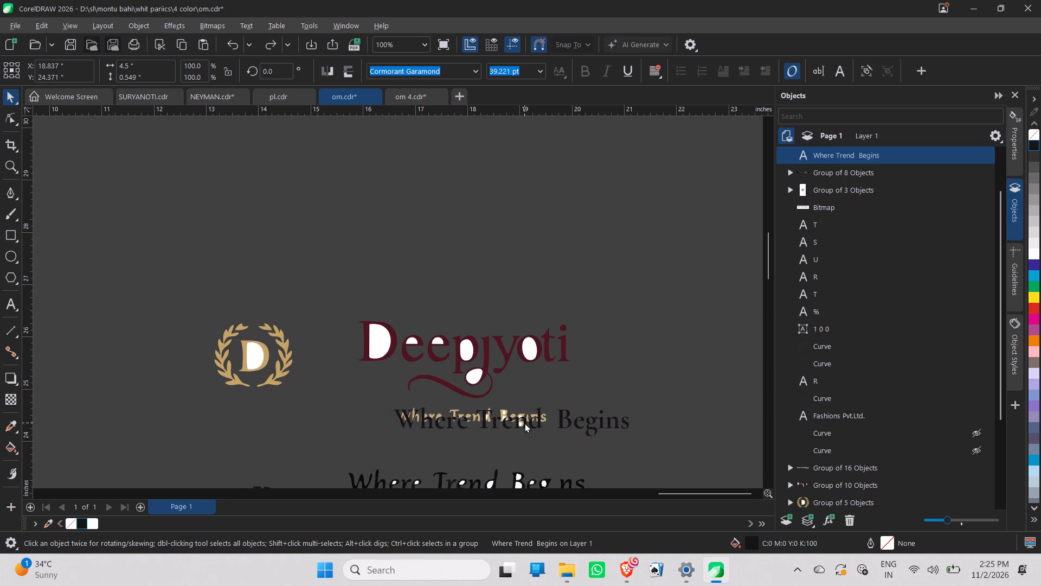
left_click_drag(524, 423, 524, 423)
left_click_drag(631, 439, 548, 435)
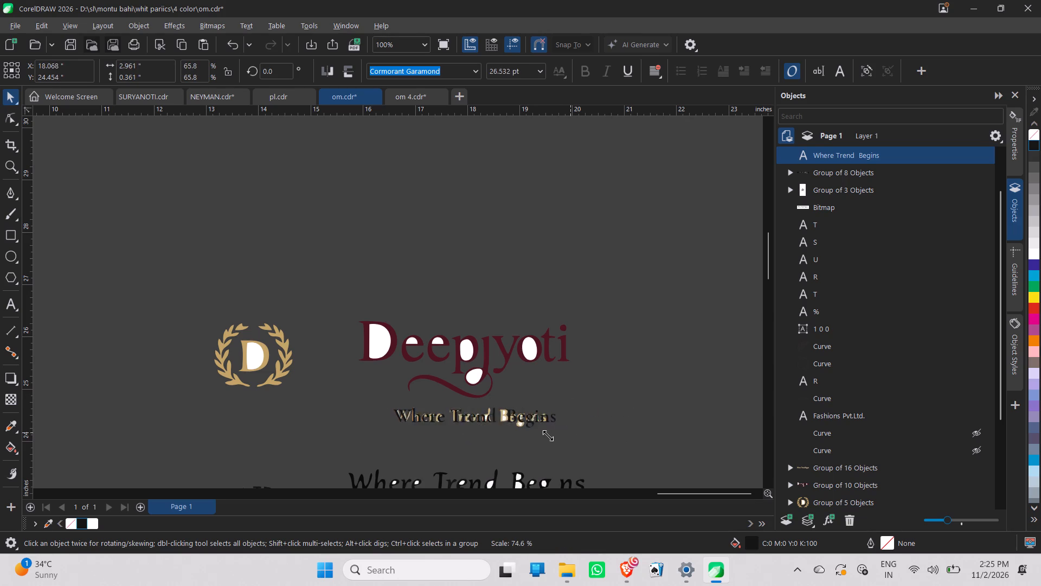
left_click_drag(548, 435, 546, 435)
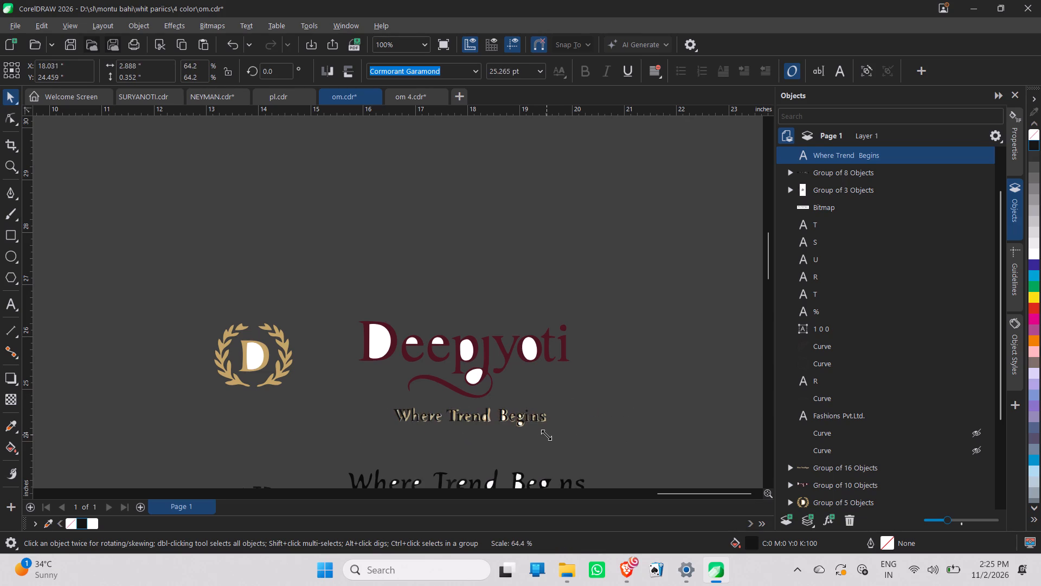
left_click_drag(546, 435, 548, 436)
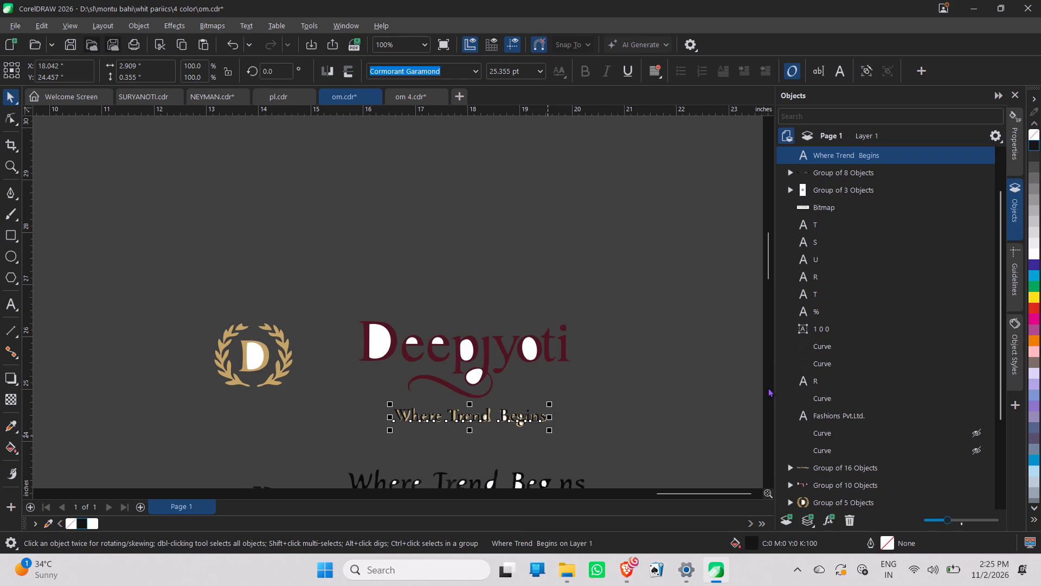
left_click(671, 440)
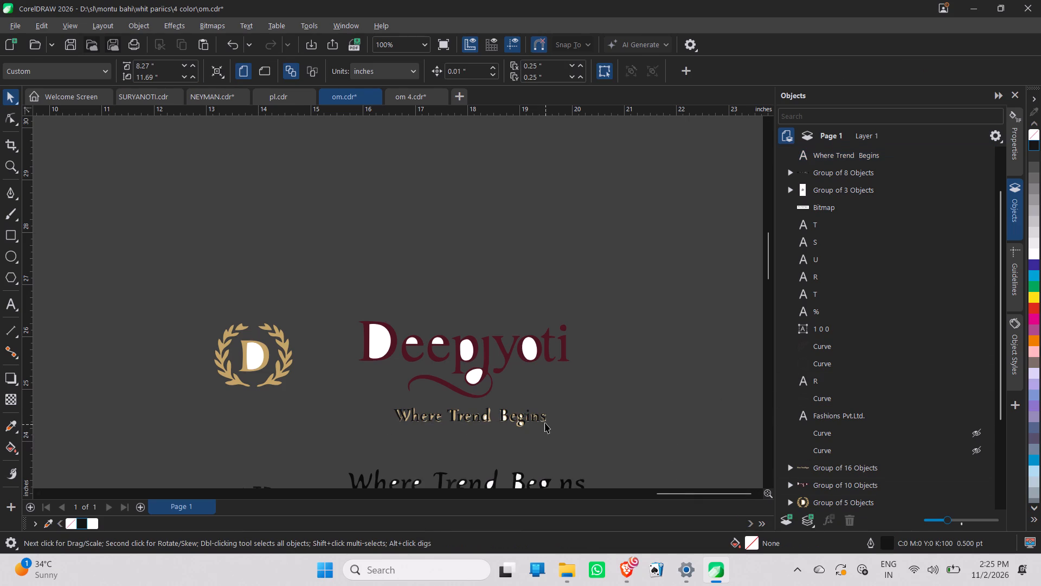
Delete the gold traced tagline under the Deepjyoti wordmark, hiding the overlapping Cormorant Garamond text during the deletion and showing it again.
left_click(539, 416)
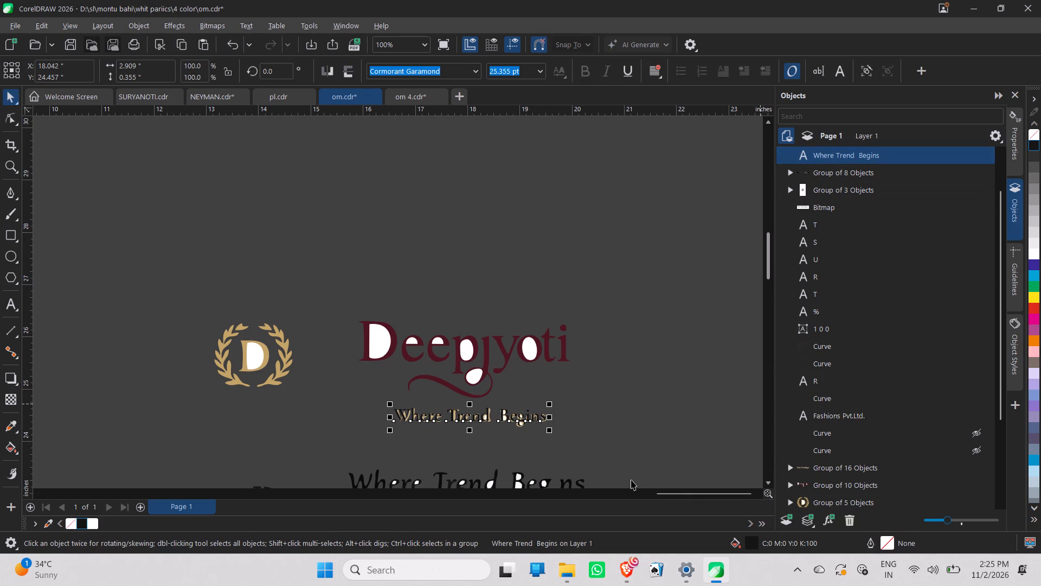
left_click(975, 150)
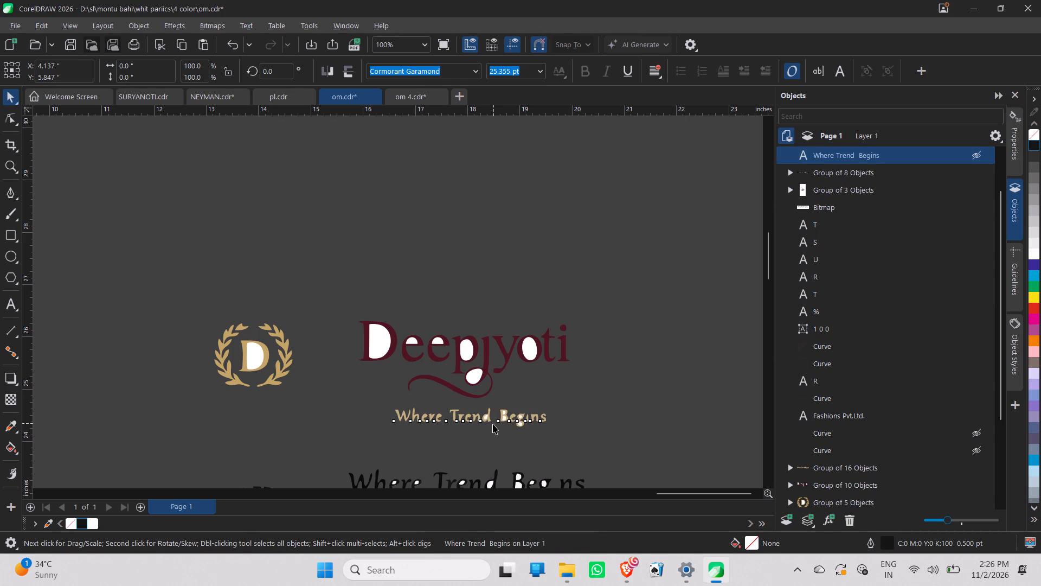
left_click(493, 424)
left_click(550, 438)
left_click_drag(581, 436, 407, 437)
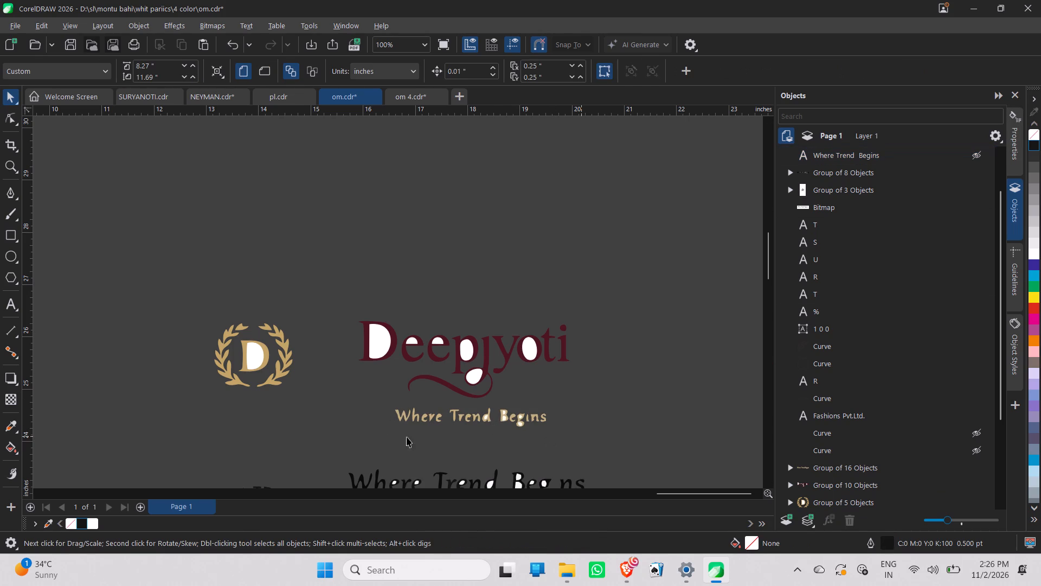
left_click_drag(407, 437, 360, 404)
key("Delete")
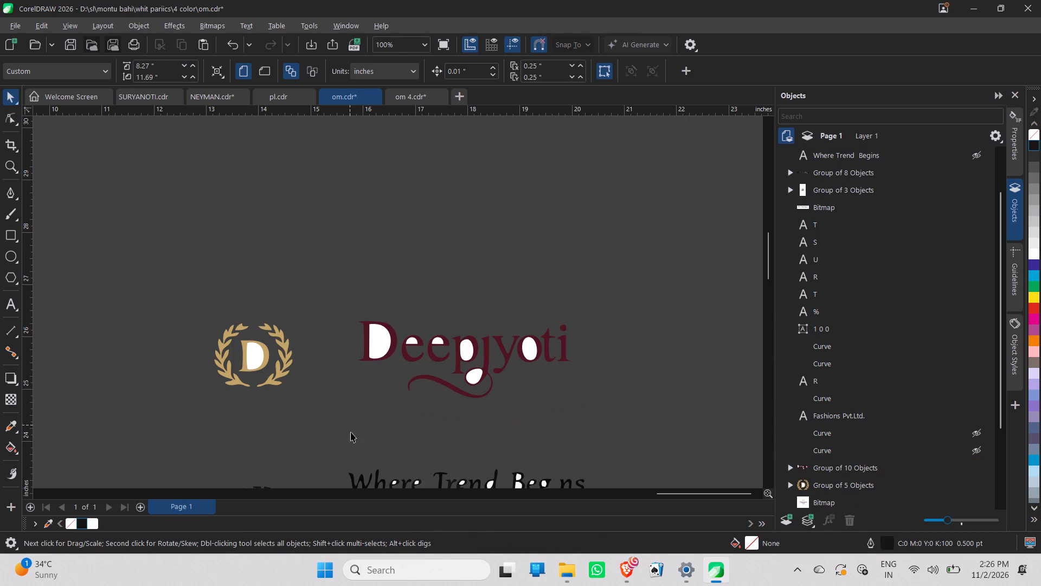
left_click(976, 155)
left_click(641, 170)
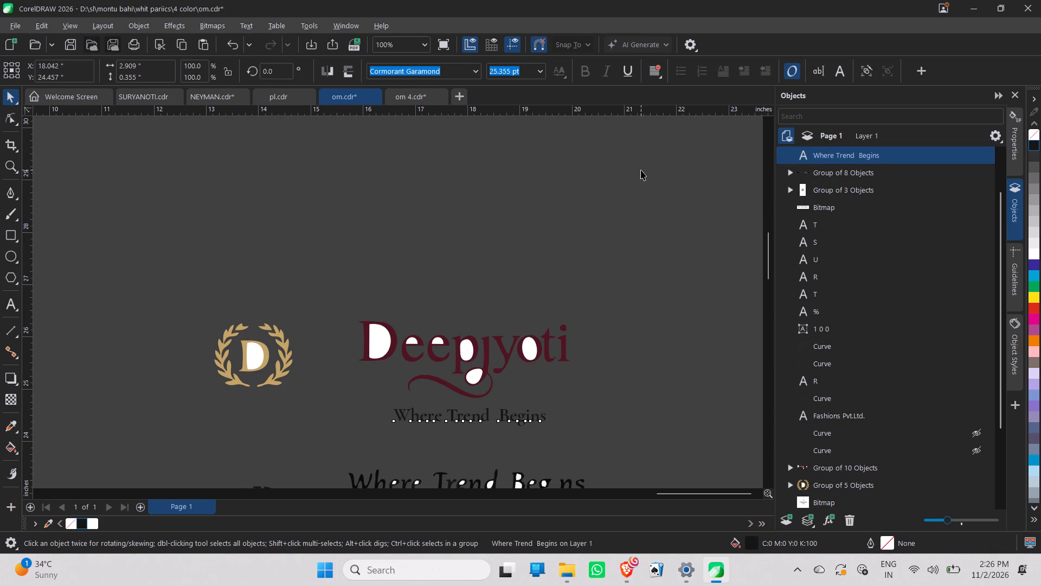
Ungroup the maroon Deepjyoti wordmark into its separate letter objects.
left_click(542, 340)
left_click(539, 341)
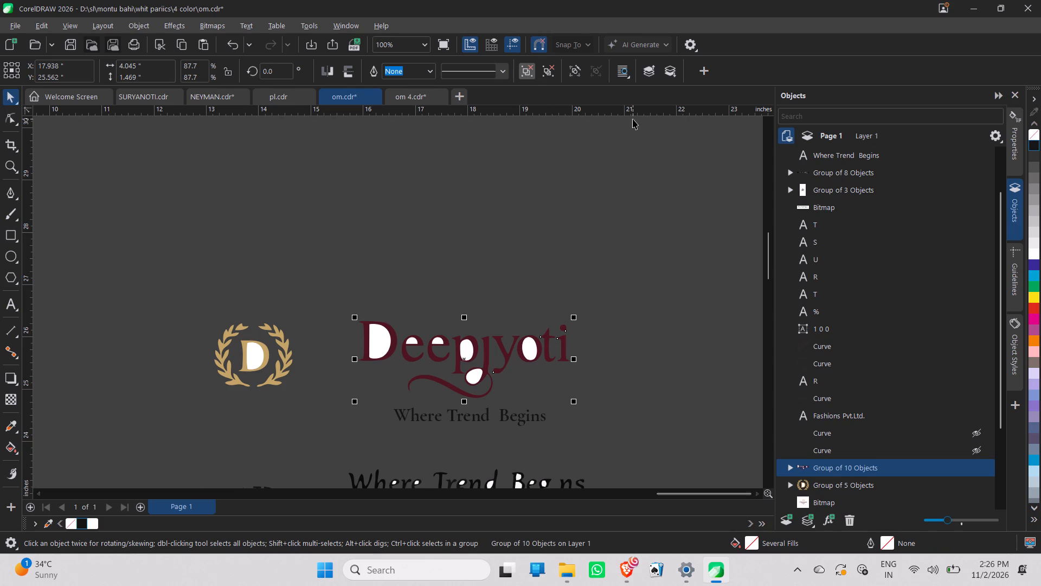
left_click(529, 67)
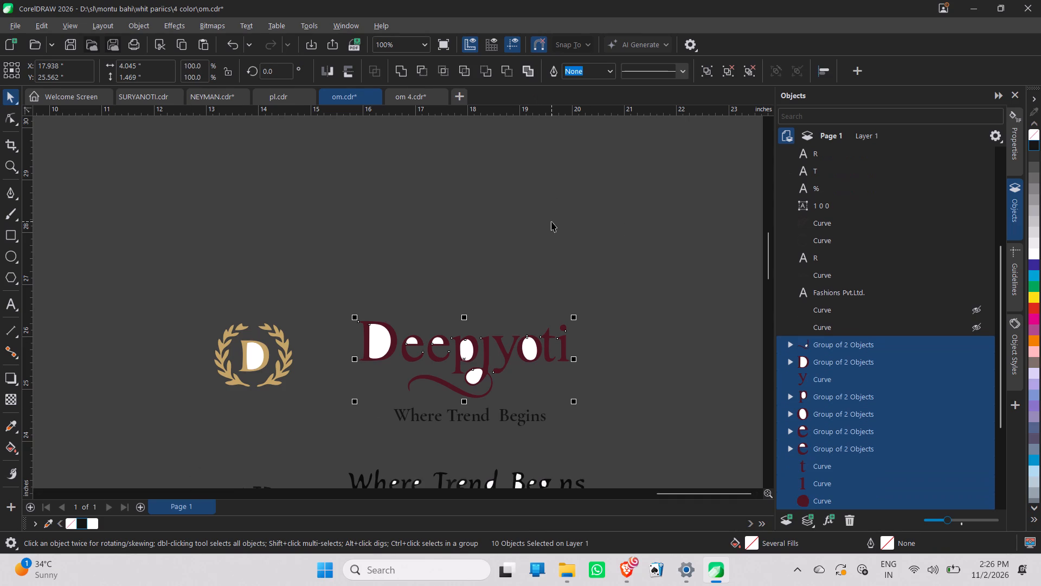
left_click(551, 221)
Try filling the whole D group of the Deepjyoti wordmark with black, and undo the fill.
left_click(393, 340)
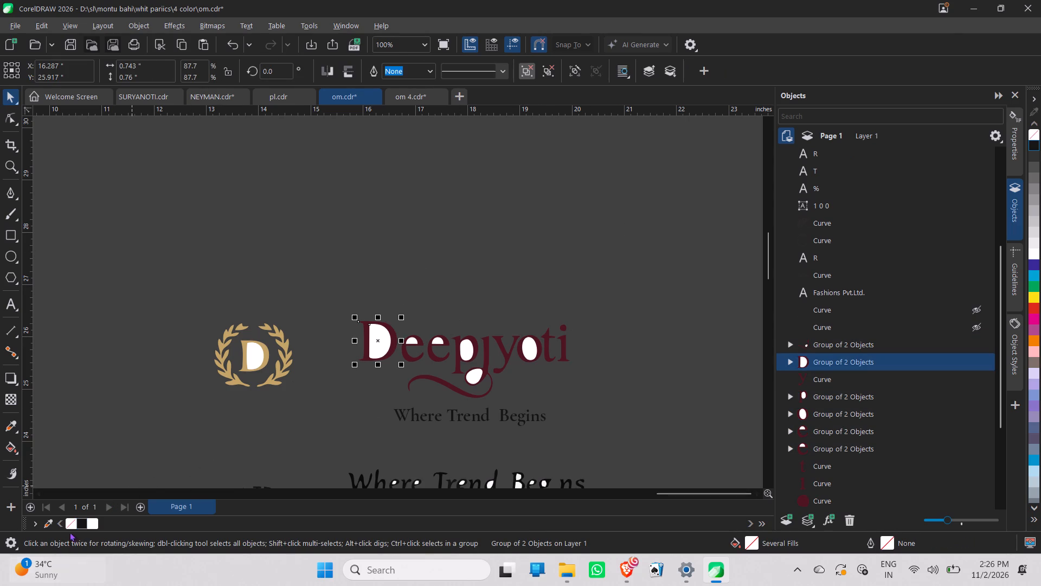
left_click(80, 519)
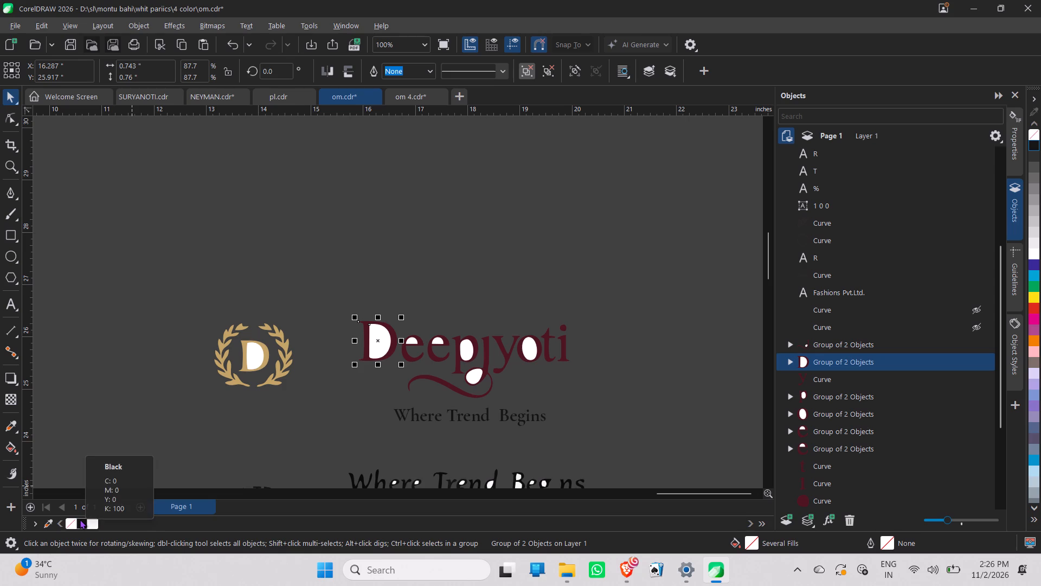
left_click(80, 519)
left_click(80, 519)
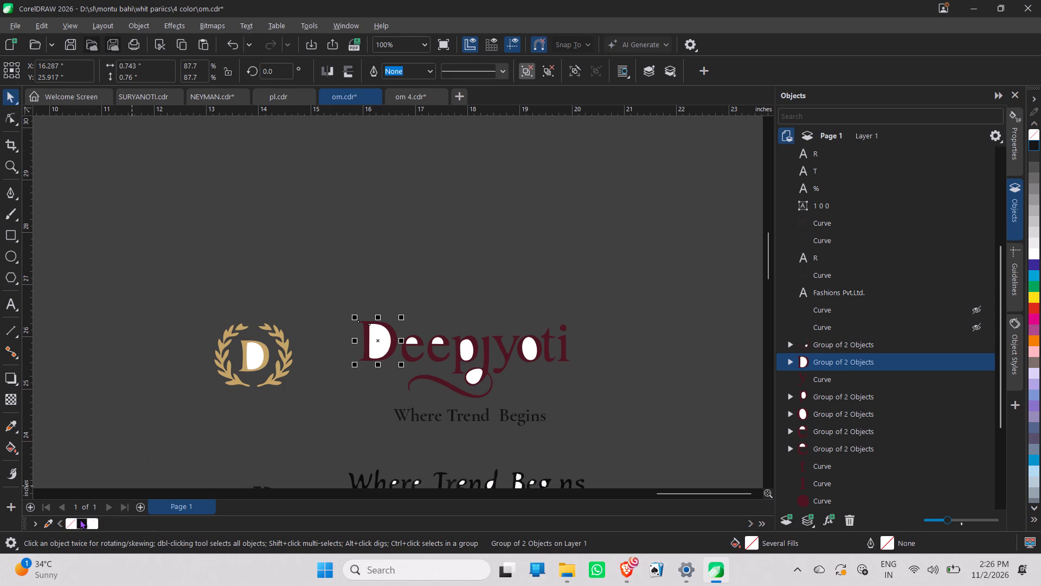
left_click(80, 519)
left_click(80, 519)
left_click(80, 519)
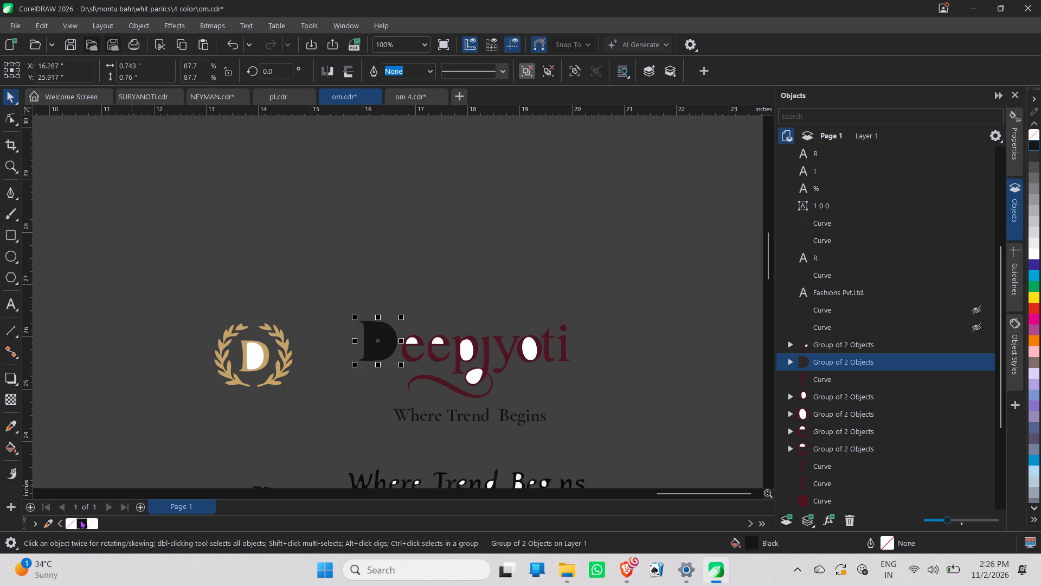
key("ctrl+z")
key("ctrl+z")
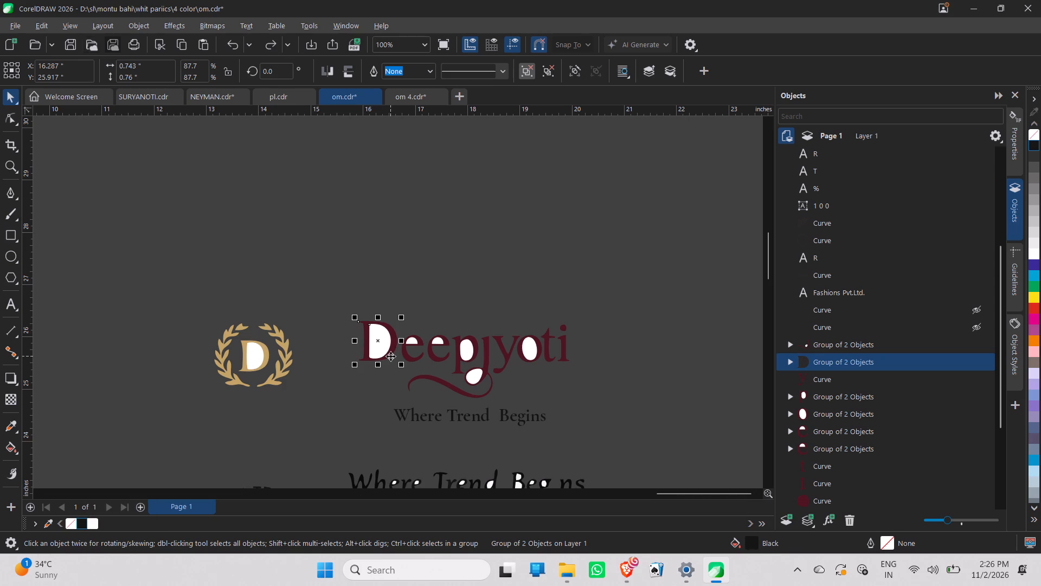
Fill only the maroon letter curve inside the wordmark's D group with black, keeping its white counter.
left_click(792, 359)
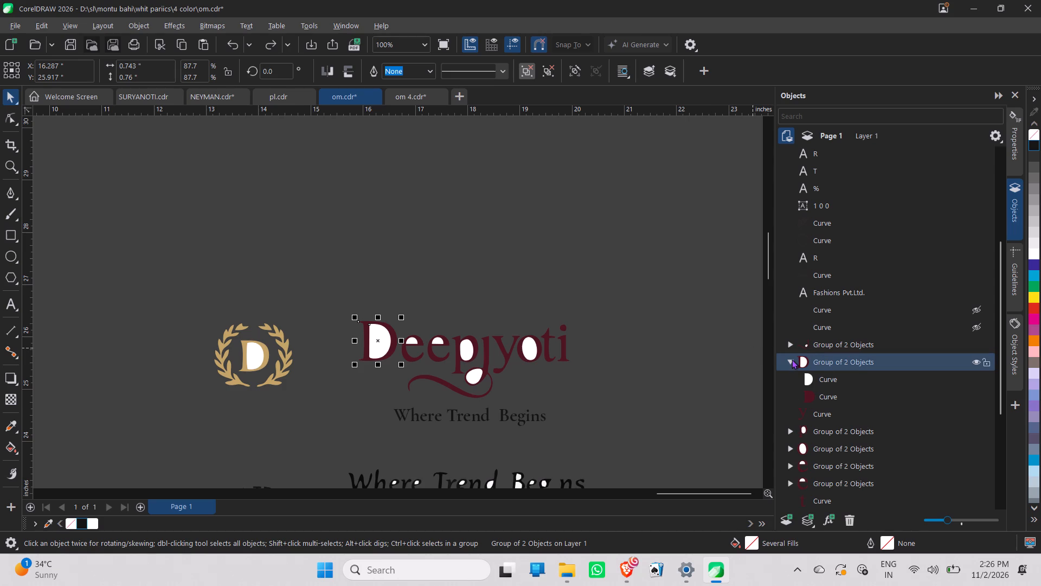
left_click(818, 396)
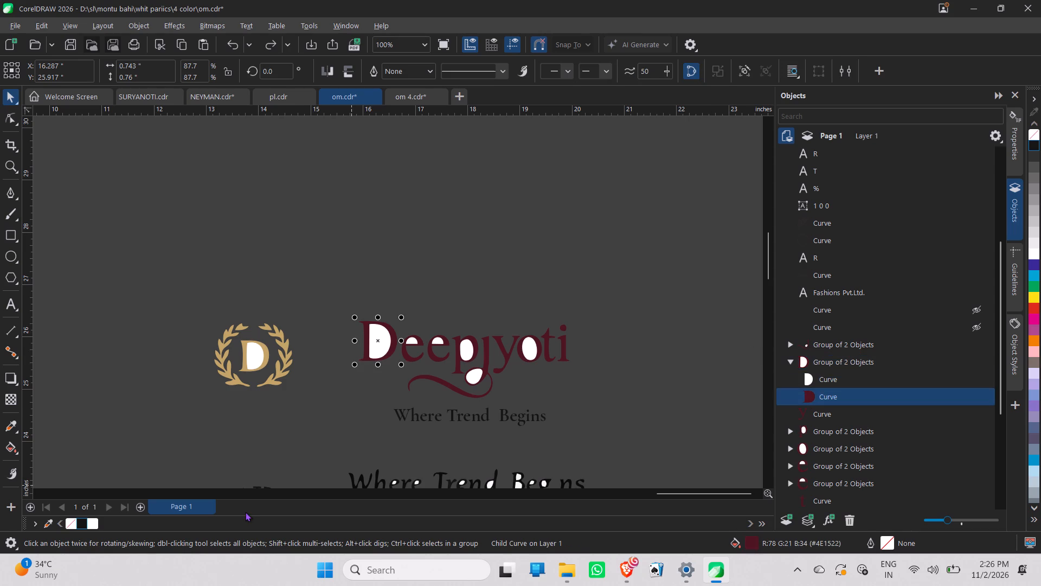
left_click(83, 523)
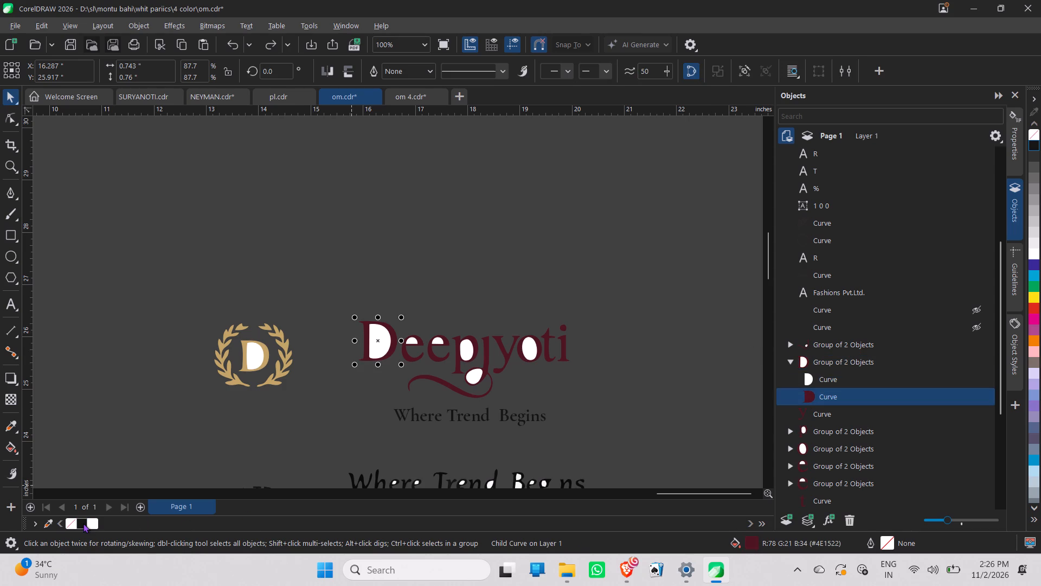
left_click(83, 523)
left_click(83, 523)
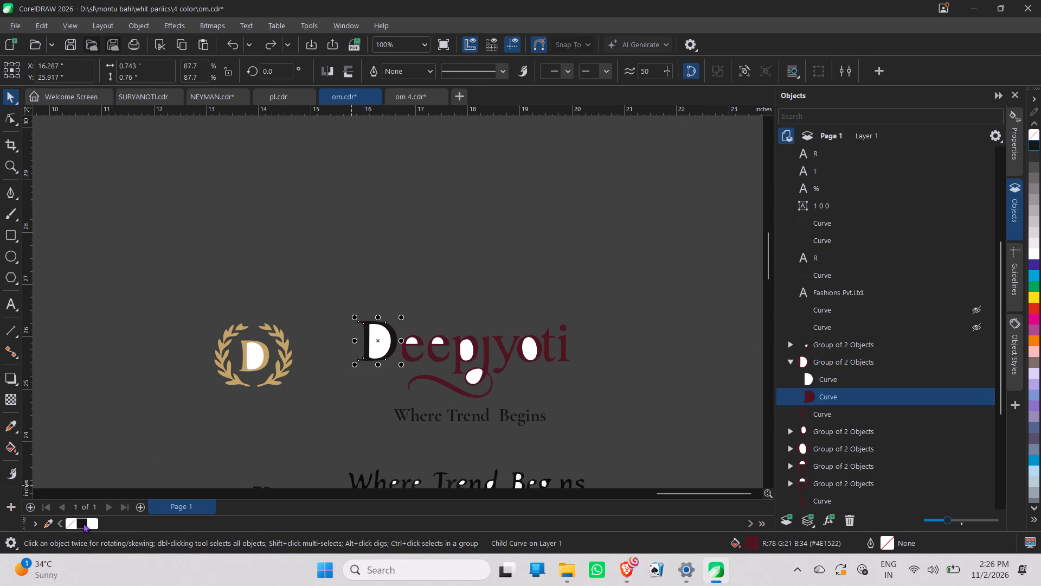
left_click(83, 523)
left_click(441, 222)
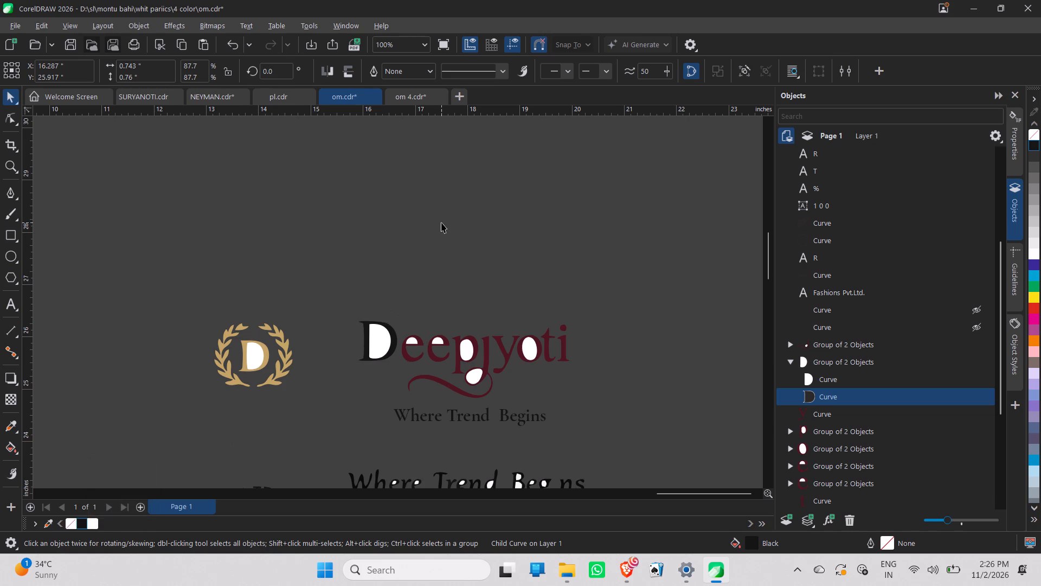
Fill the maroon letter curve inside the first e's group of the wordmark with black.
left_click(416, 360)
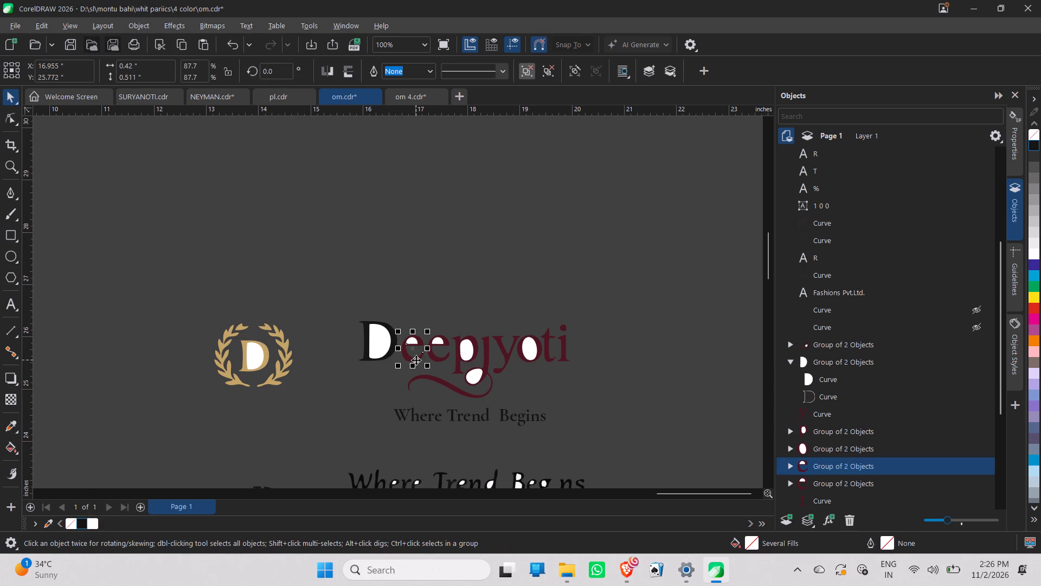
left_click(789, 470)
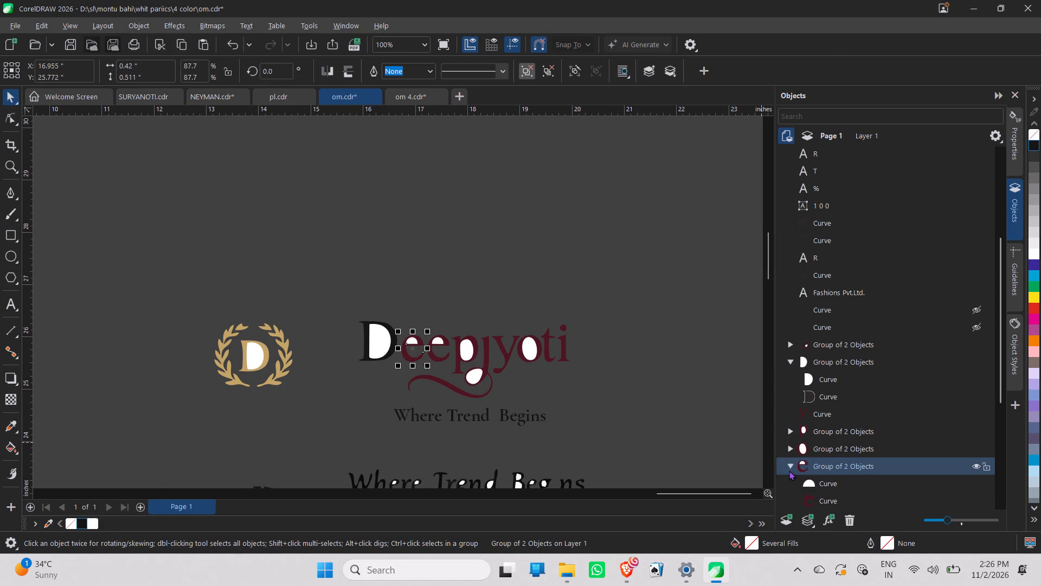
left_click(821, 496)
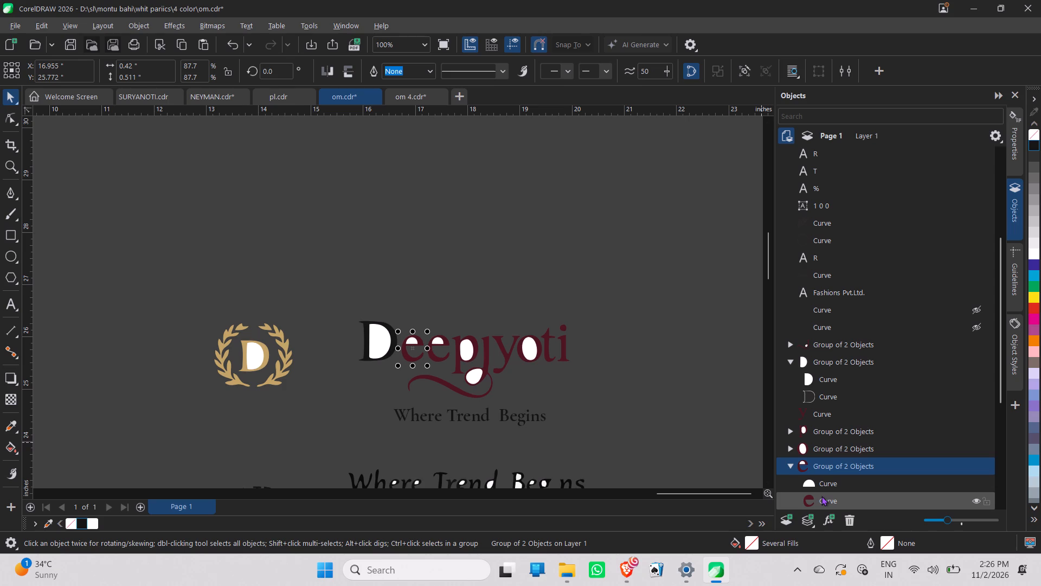
left_click(821, 496)
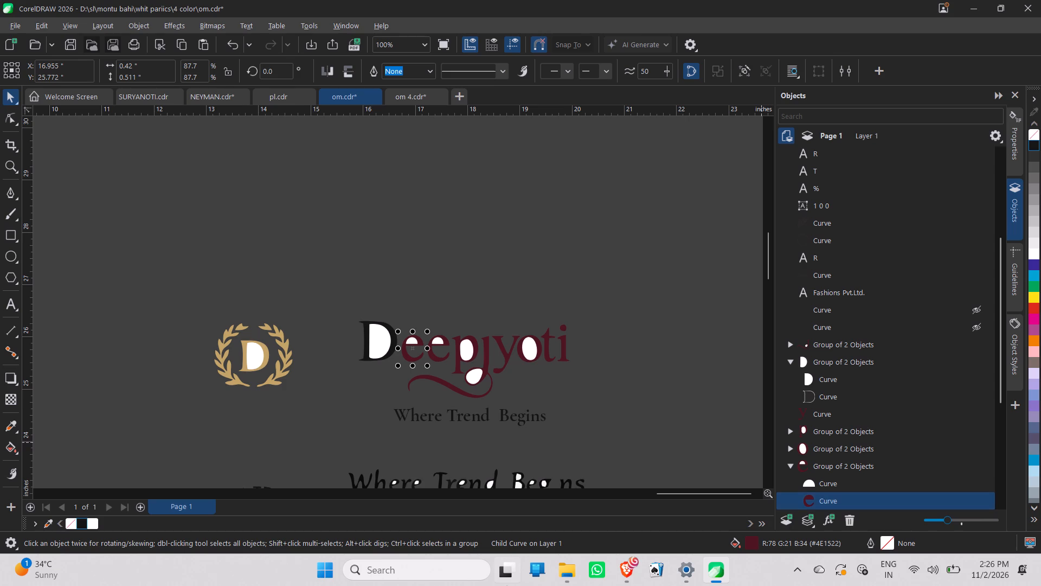
left_click(81, 523)
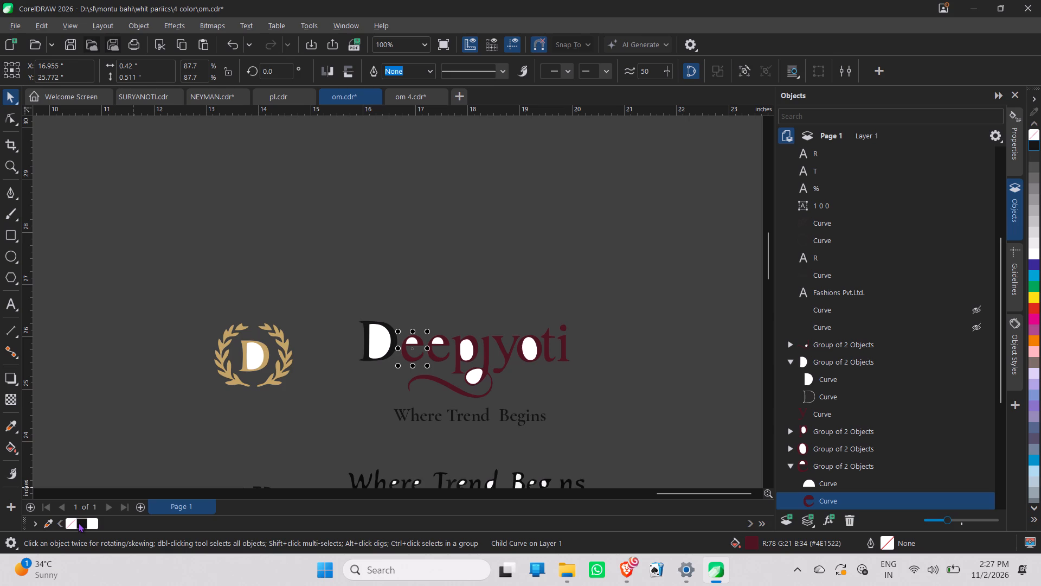
double_click(78, 523)
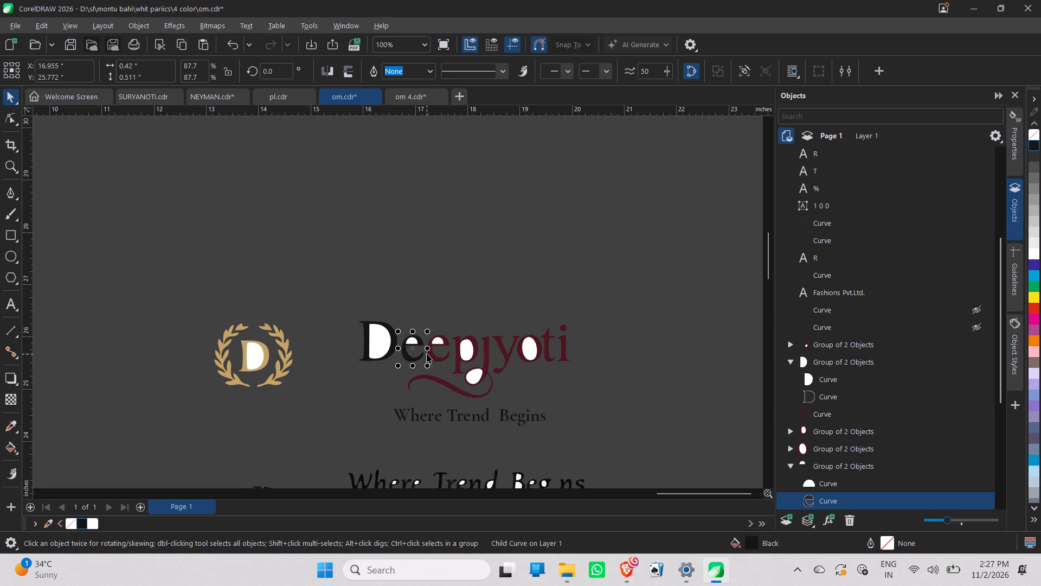
Fill the maroon letter curve inside the second e's group of the wordmark with black.
left_click(435, 354)
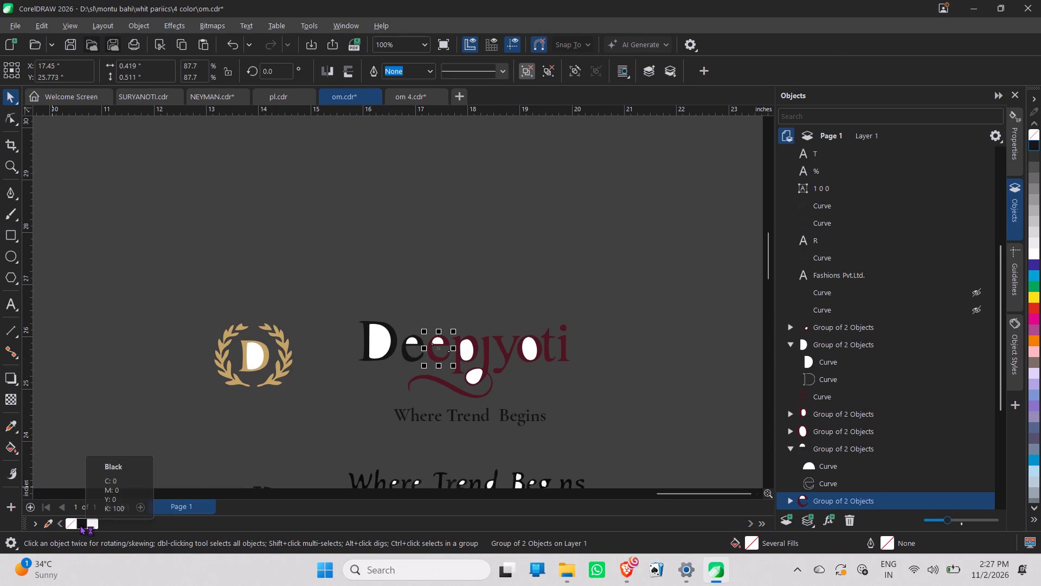
left_click(787, 498)
scroll(807, 500, "down", 1)
left_click(813, 455)
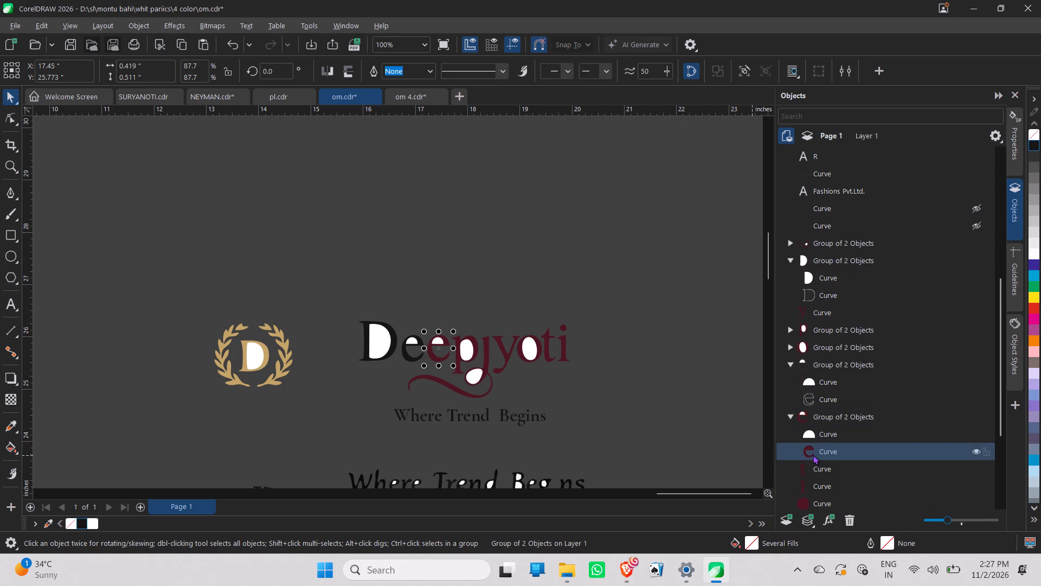
left_click(82, 521)
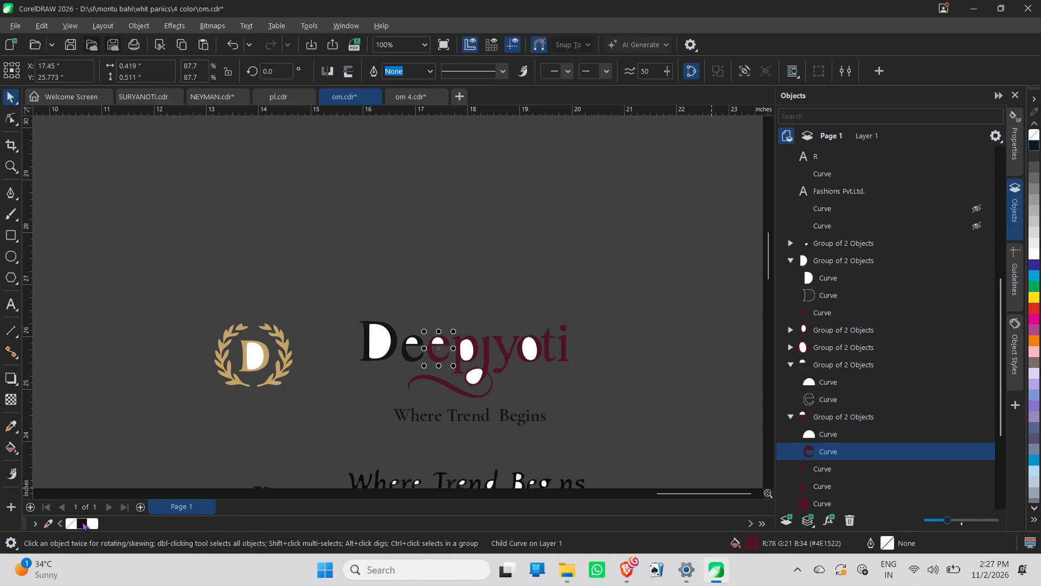
left_click(82, 521)
left_click(82, 521)
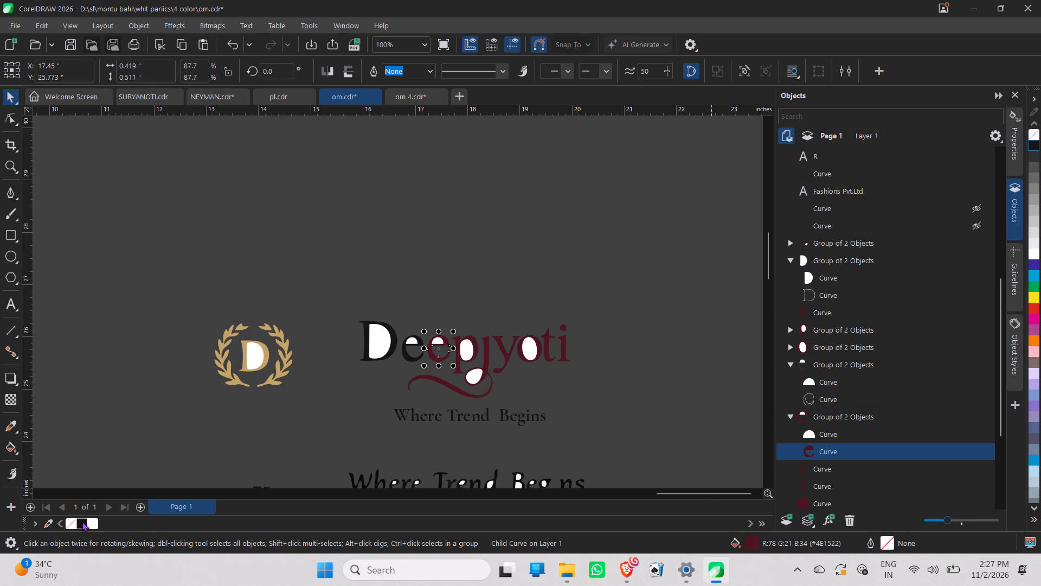
left_click(82, 521)
left_click(82, 521)
left_click(82, 521)
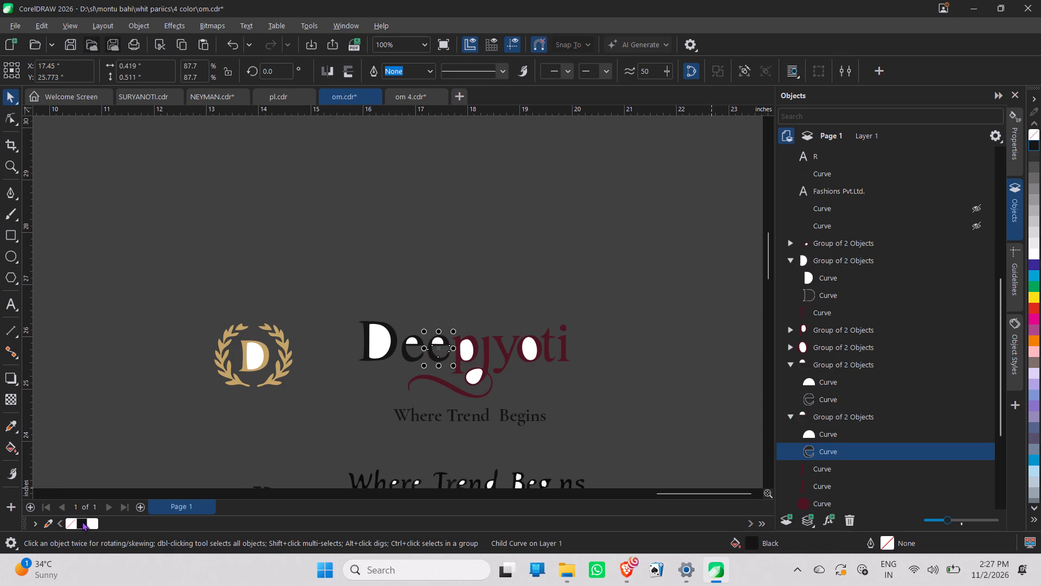
Fill the maroon letter curve inside the p's group of the wordmark with black.
left_click(470, 341)
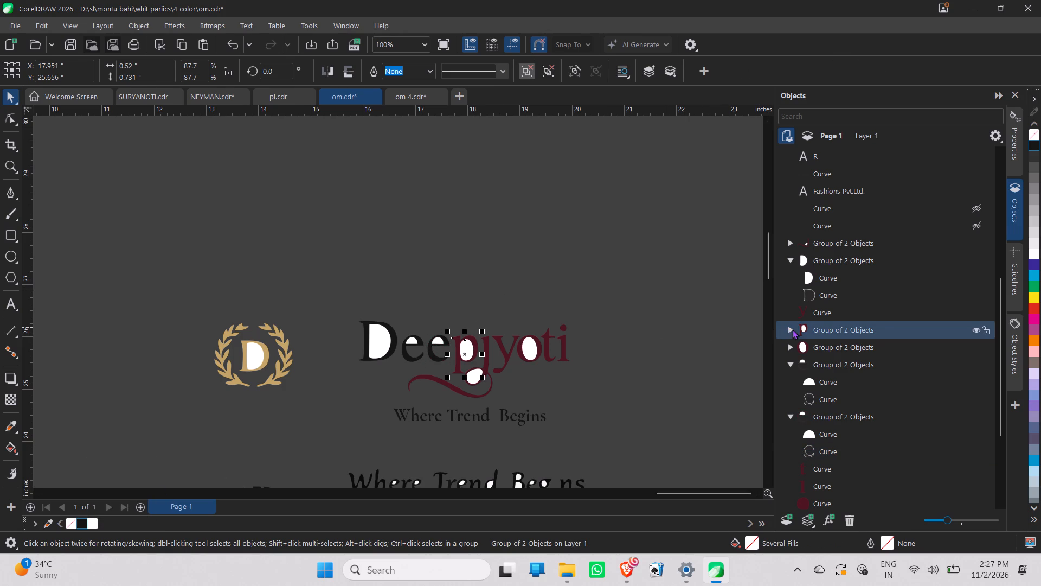
left_click(792, 329)
left_click(820, 366)
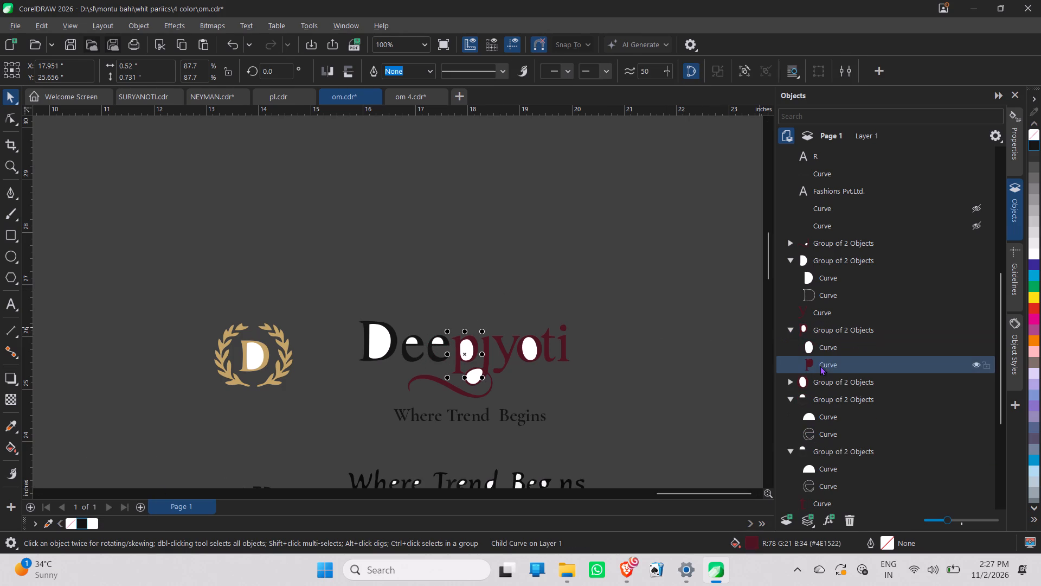
scroll(91, 517, "left", 1)
left_click(78, 524)
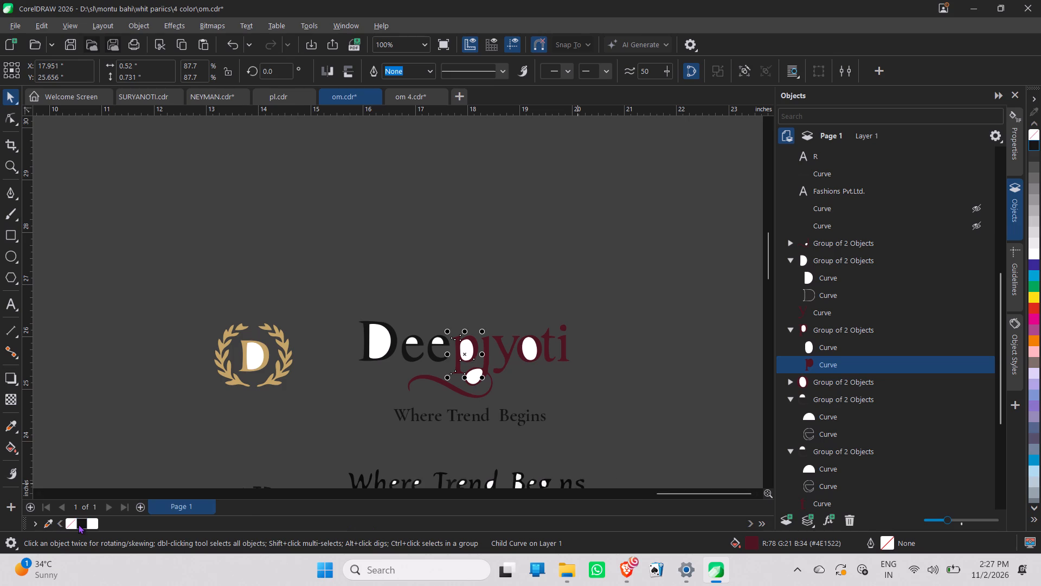
left_click(78, 524)
left_click(78, 524)
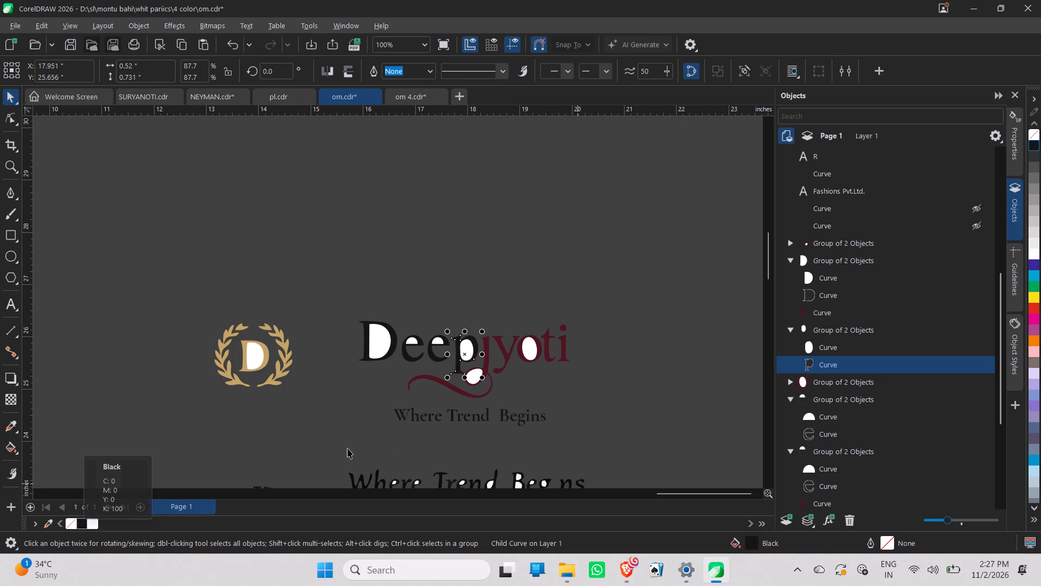
Fill the maroon curve of the j and its swash, inside their group, with black.
left_click(486, 360)
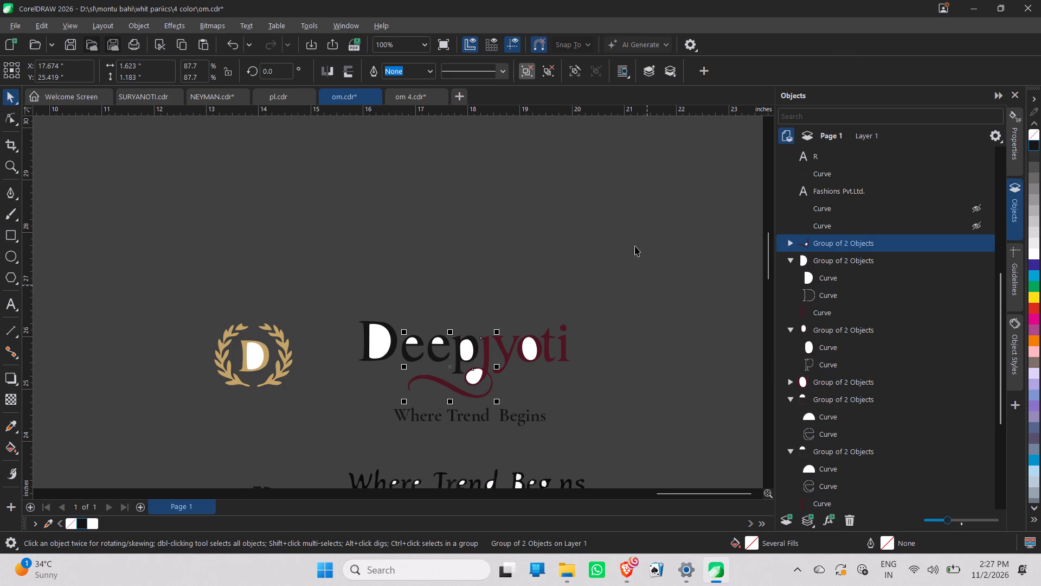
scroll(546, 155, "down", 1)
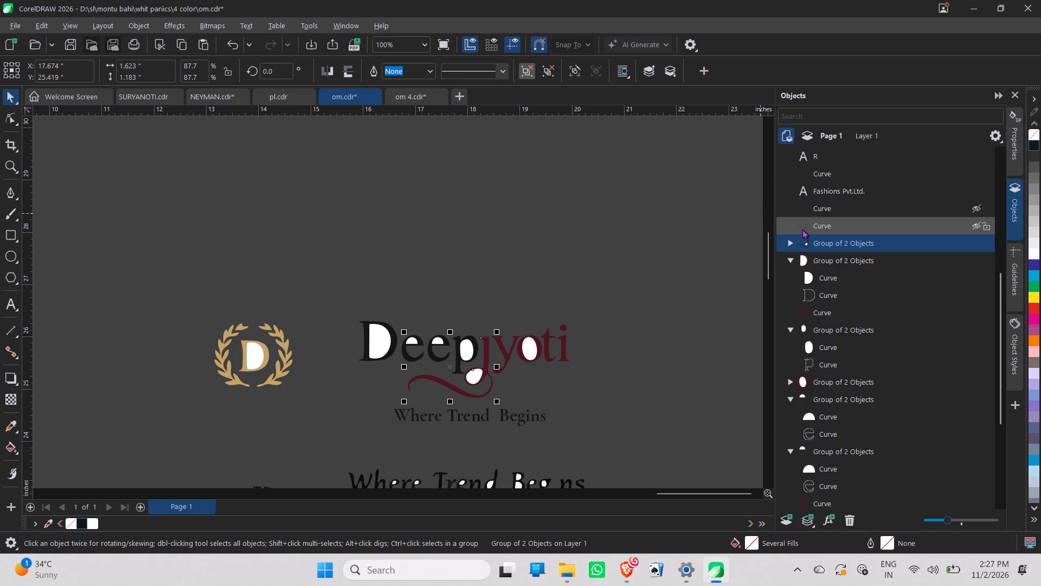
left_click(791, 242)
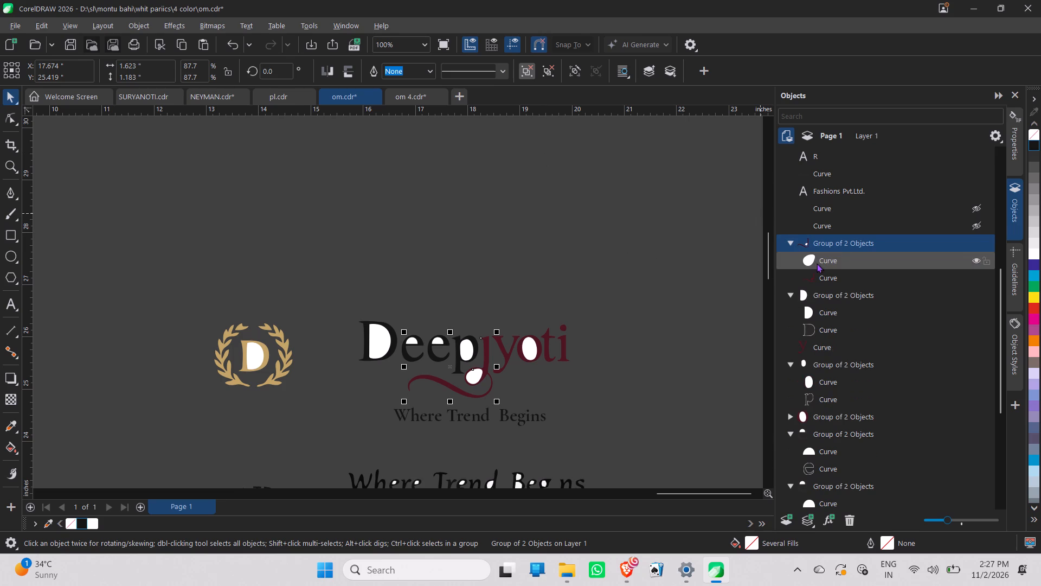
left_click(824, 277)
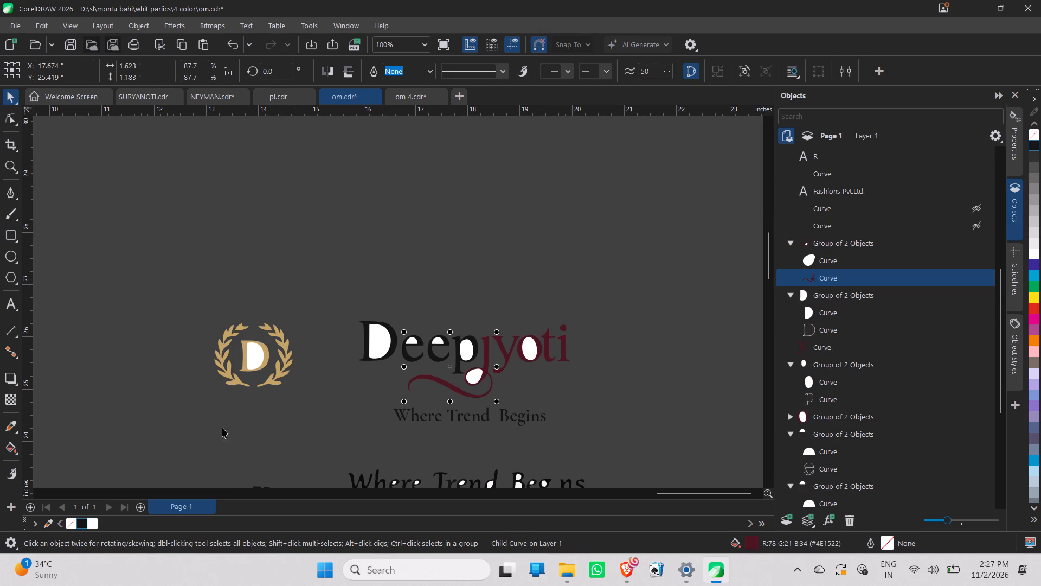
left_click(82, 523)
left_click(82, 523)
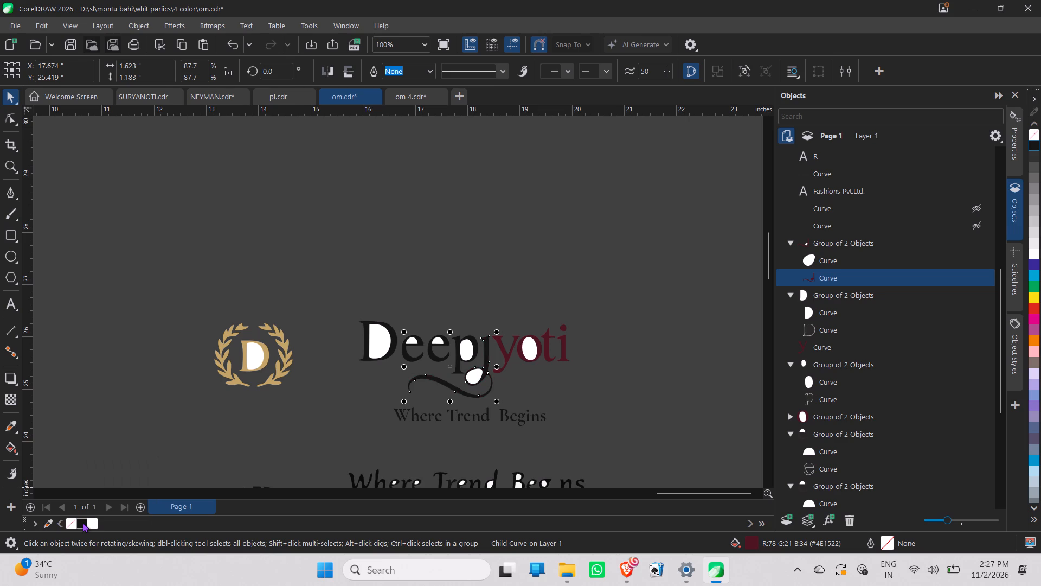
Fill the maroon y curve of the Deepjyoti wordmark with black.
left_click(503, 349)
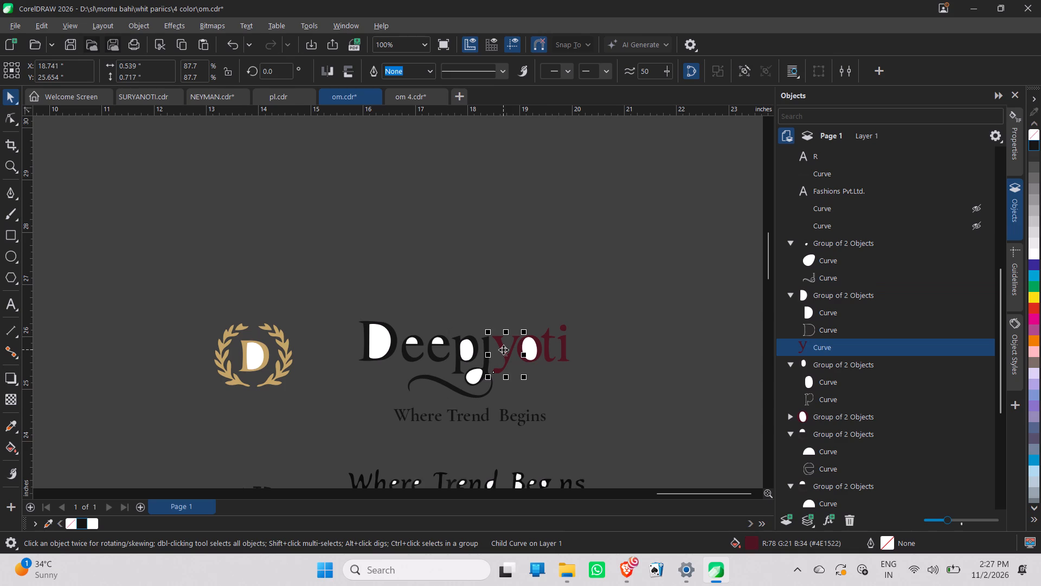
left_click(78, 521)
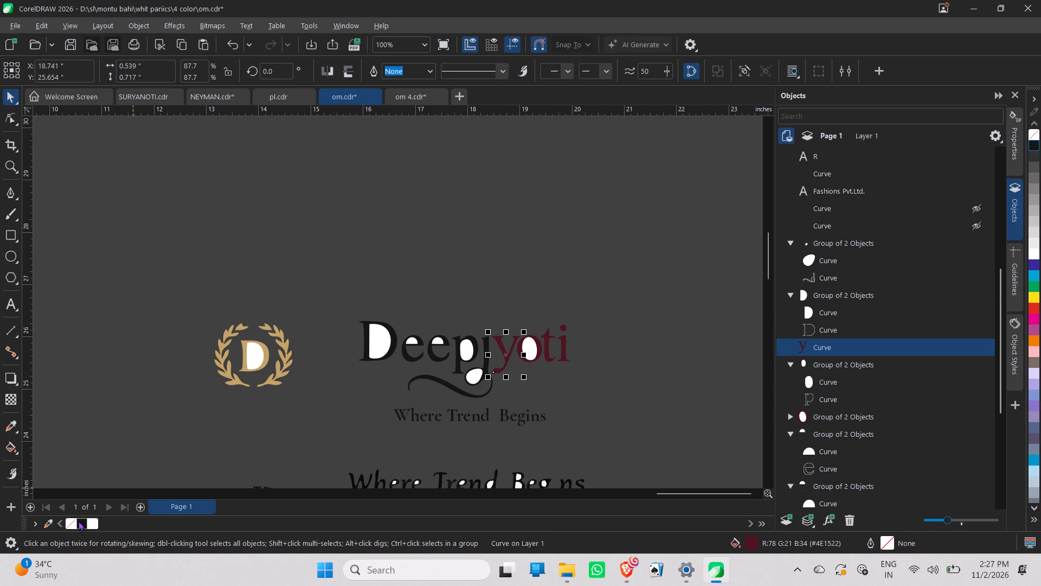
left_click(78, 521)
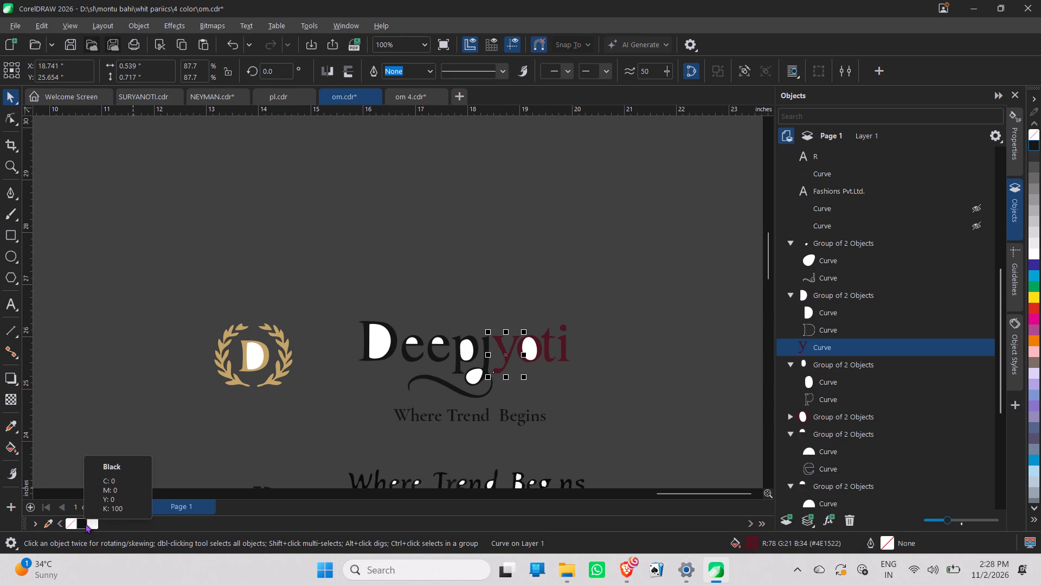
left_click(81, 523)
left_click(81, 523)
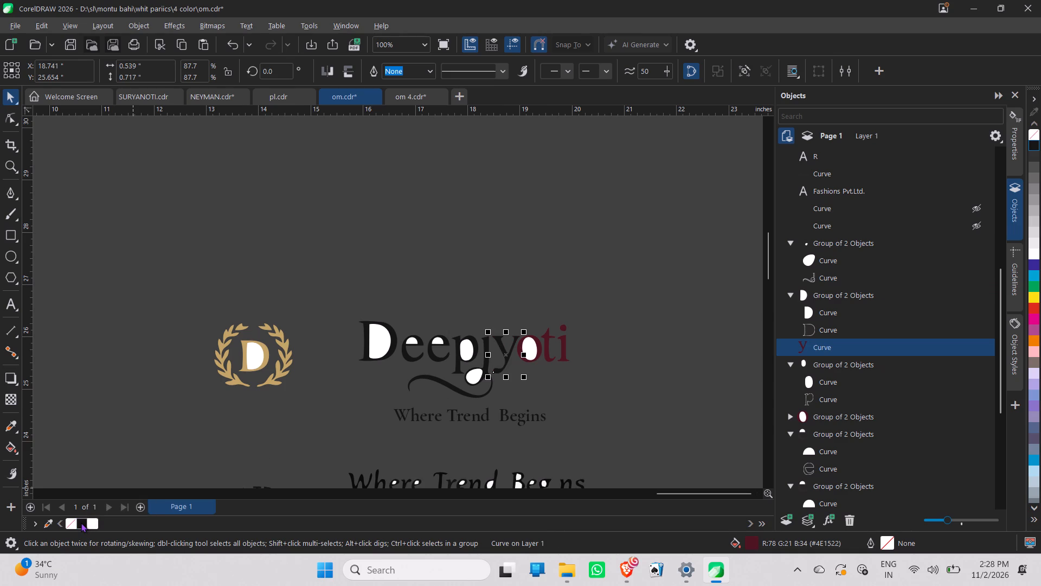
scroll(81, 523, "down", 2, "ctrl")
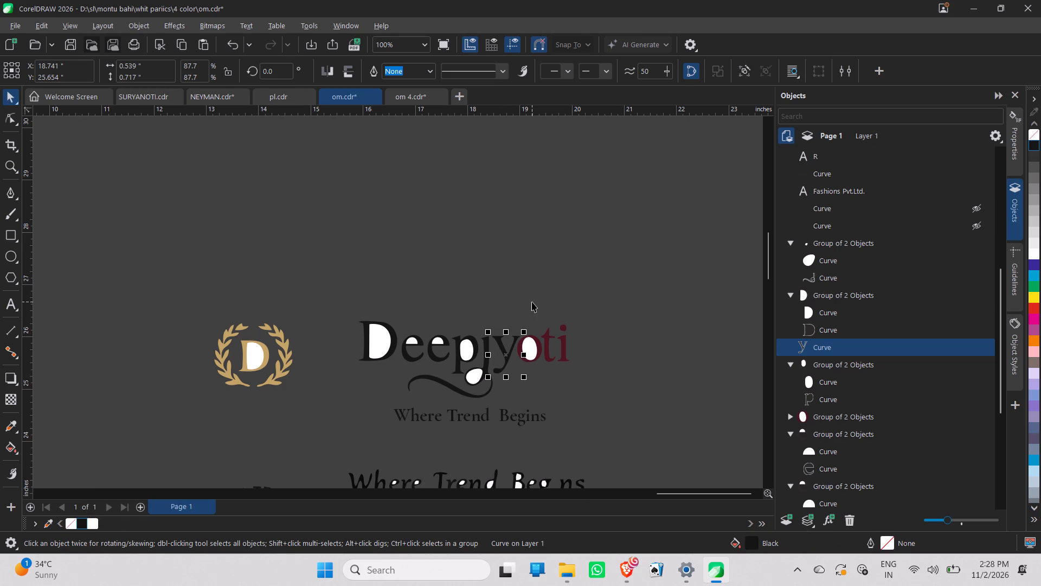
Expand the group of the o in the Deepjyoti wordmark and select its maroon letter curve.
left_click(537, 349)
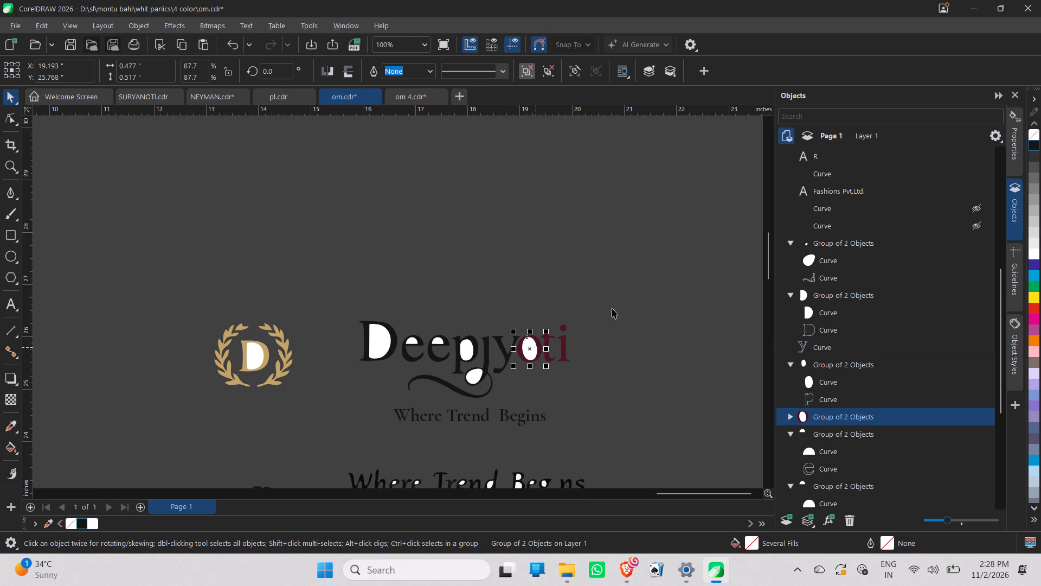
scroll(794, 447, "up", 1)
left_click(788, 416)
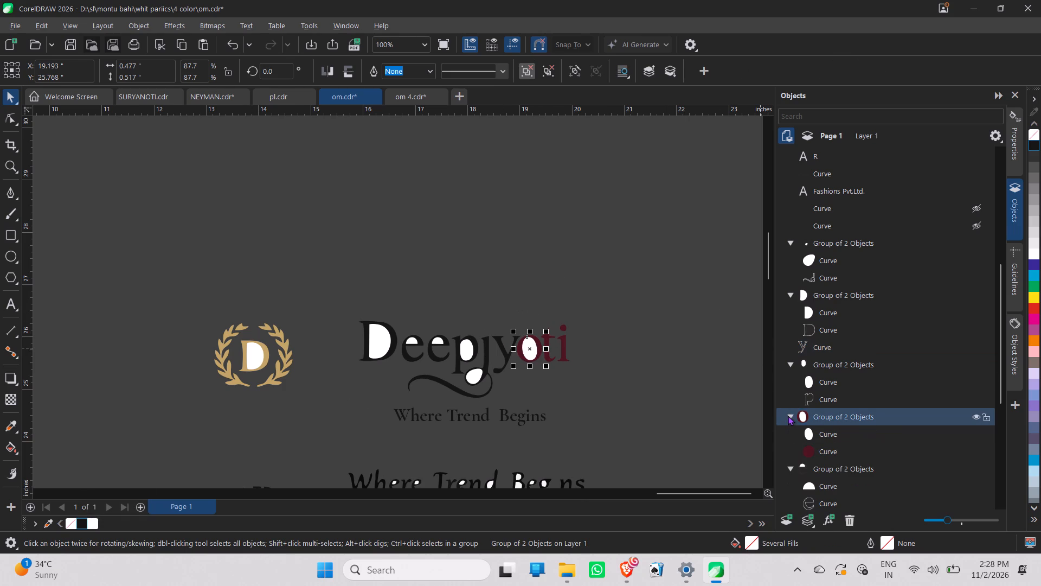
left_click(842, 456)
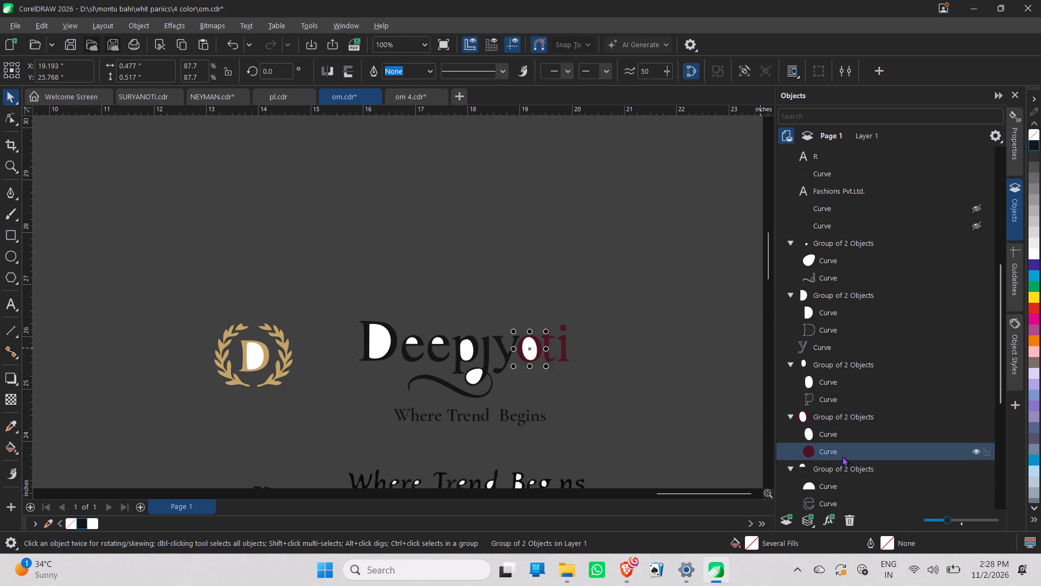
scroll(842, 456, "left", 1)
Fill the small R and its circle, below the end of the wordmark, with black.
left_click(685, 485)
left_click_drag(685, 485, 544, 501)
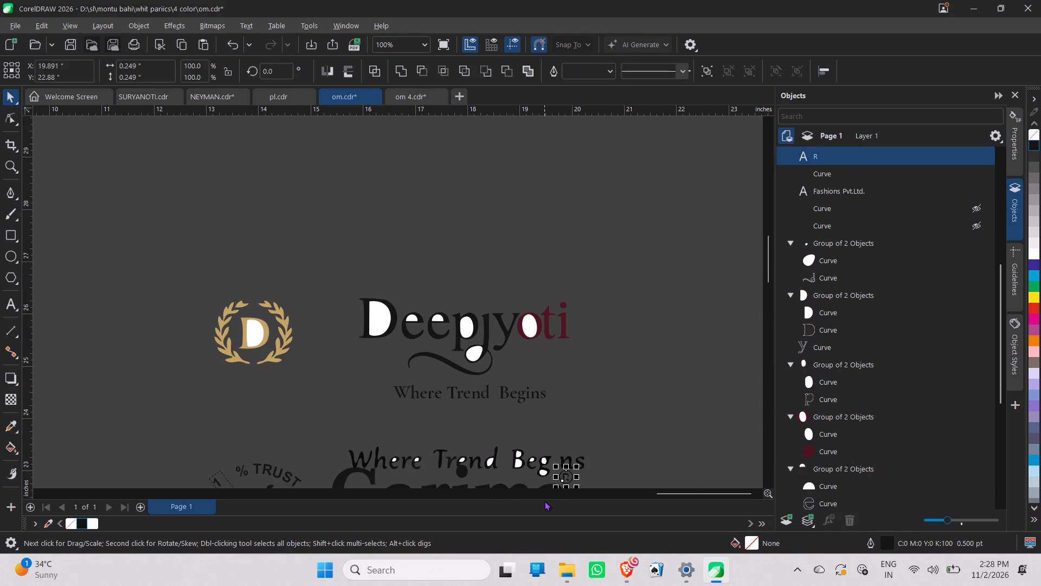
left_click_drag(544, 501, 330, 513)
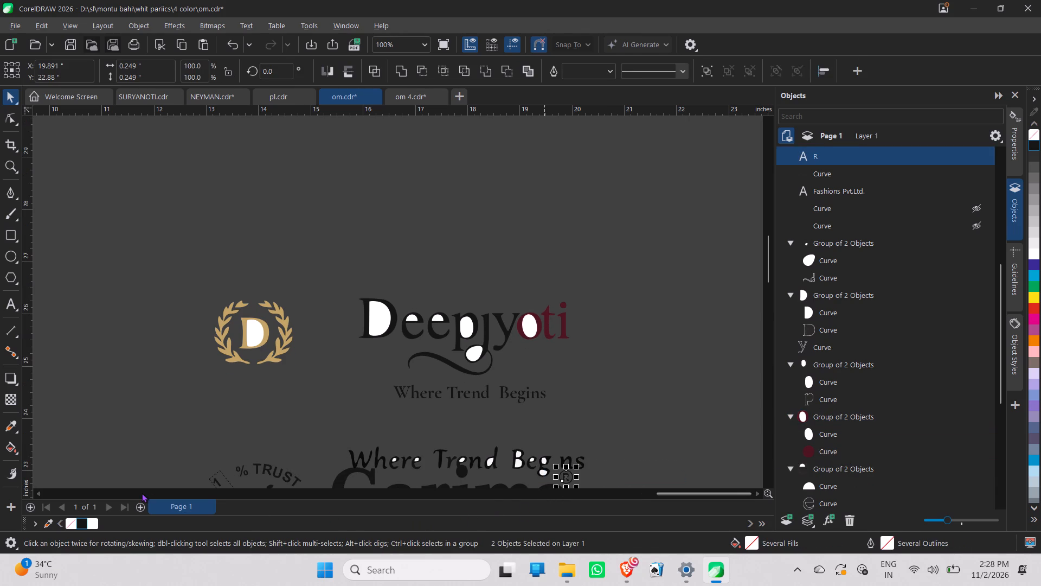
left_click(81, 524)
left_click(81, 524)
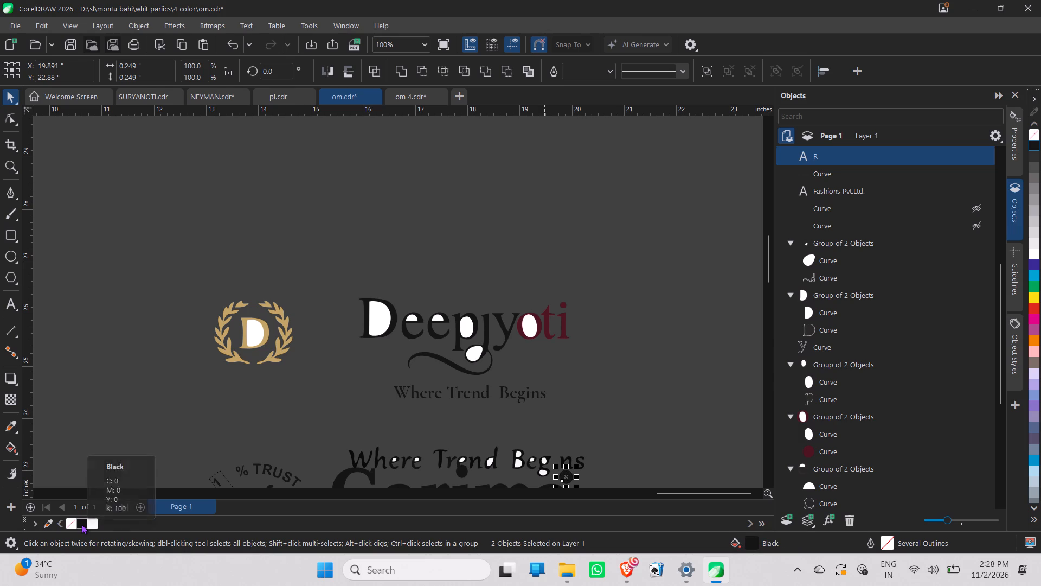
left_click(81, 524)
left_click(564, 383)
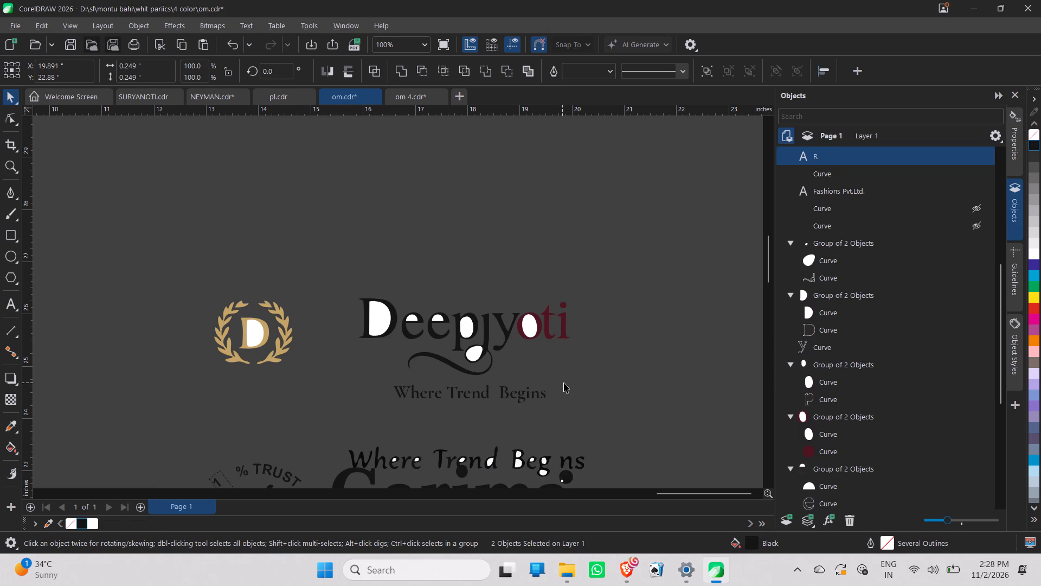
Fill the maroon letter curve inside the o's group of the wordmark with black.
left_click(528, 315)
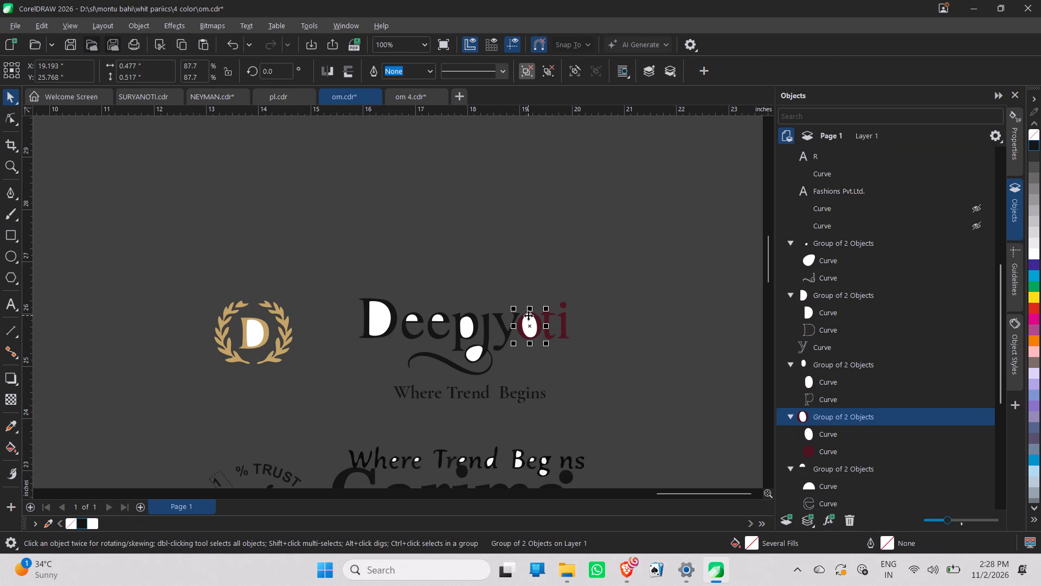
left_click(805, 445)
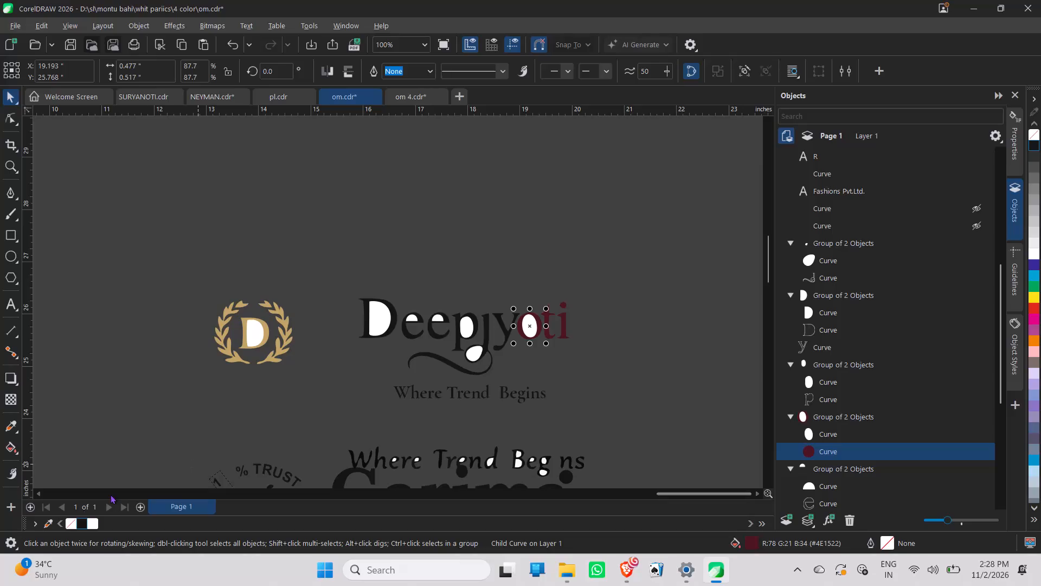
left_click(79, 525)
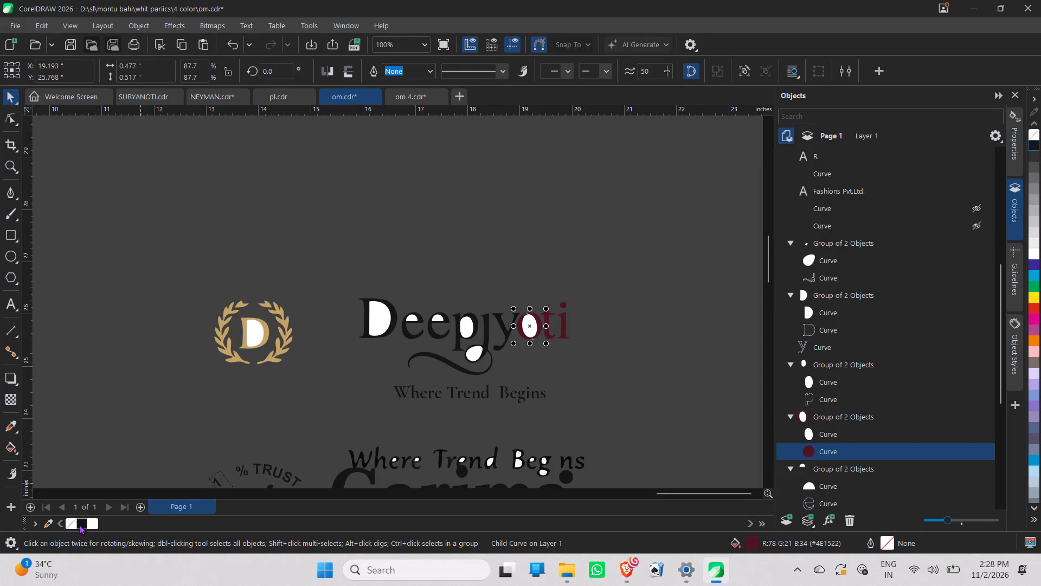
left_click(79, 525)
left_click(79, 525)
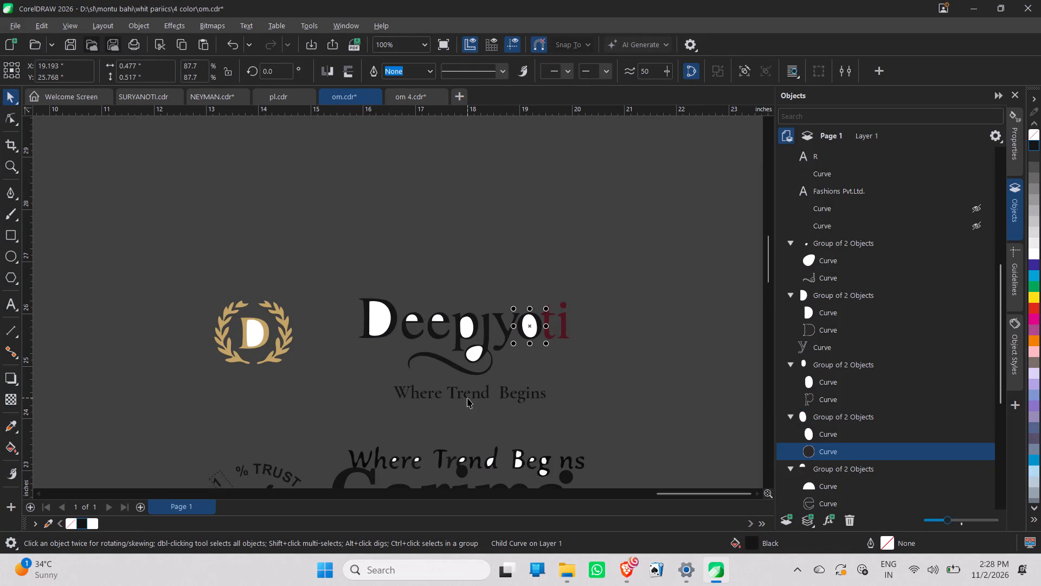
Fill the maroon stem curve of the wordmark's final i with black.
left_click(564, 312)
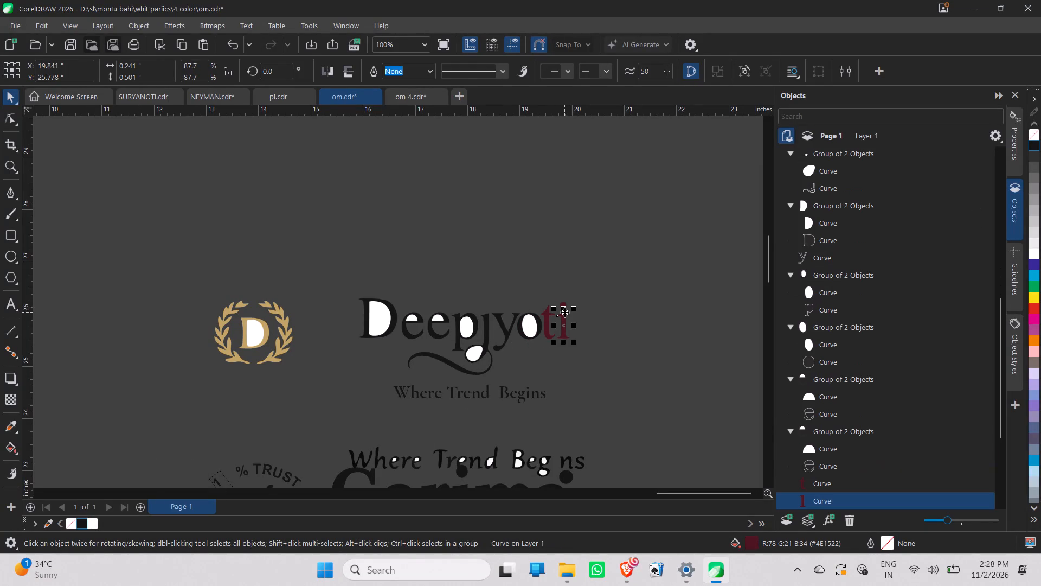
left_click(82, 519)
left_click(82, 519)
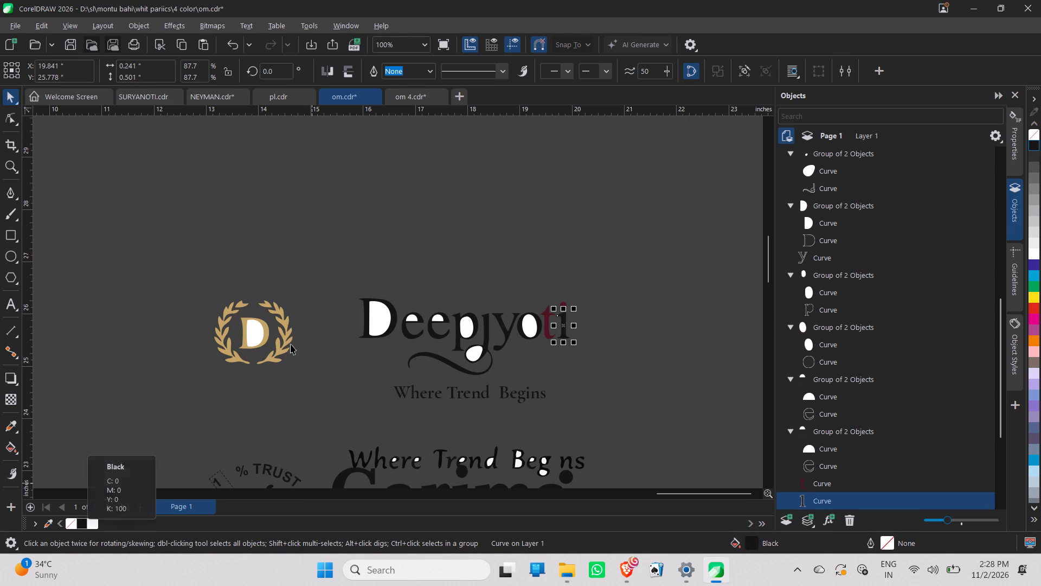
left_click(565, 304)
left_click(597, 258)
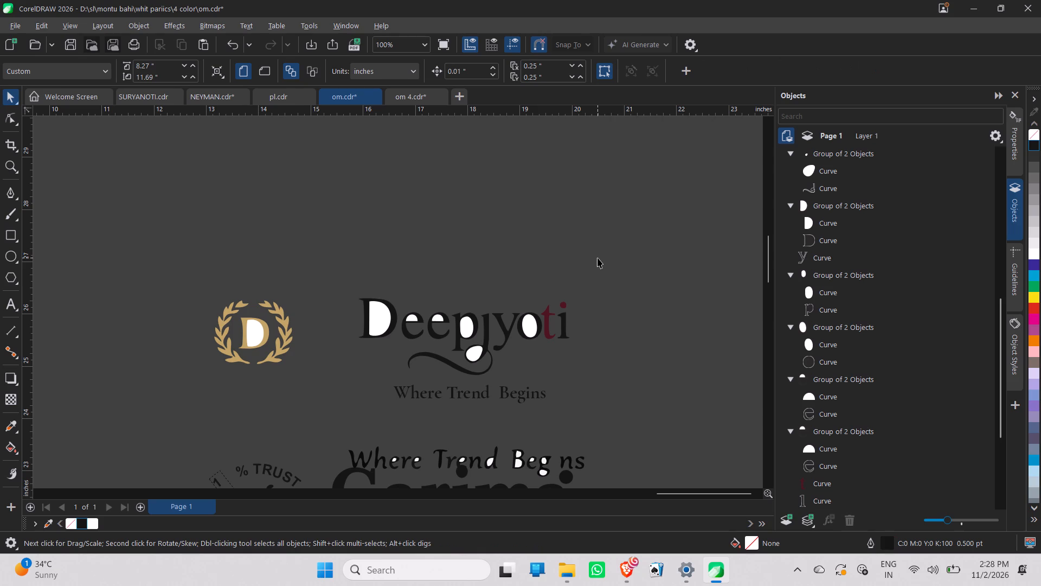
left_click(597, 258)
Fill the maroon t curve of the Deepjyoti wordmark with black.
left_click(549, 317)
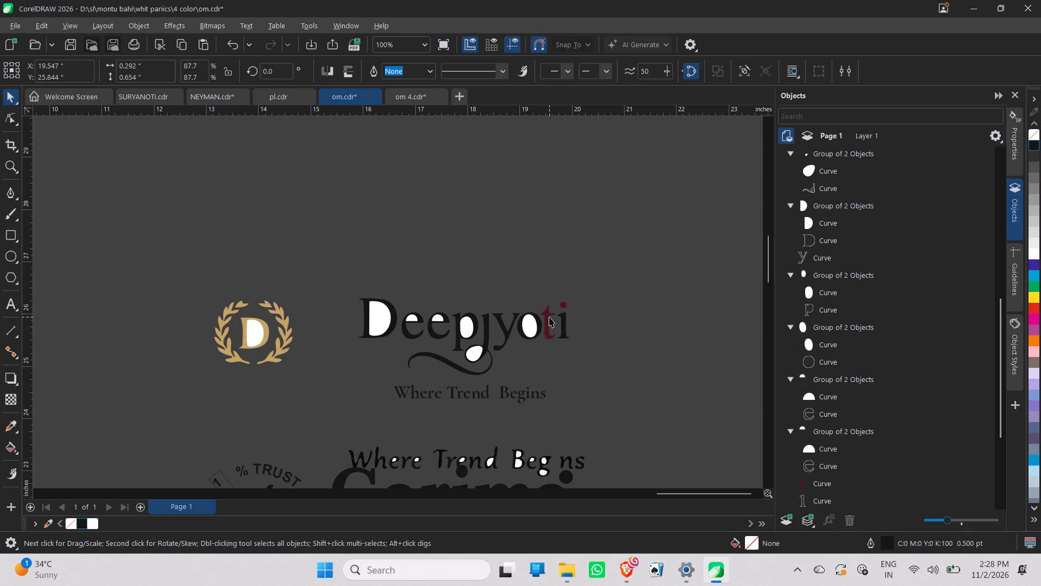
left_click(80, 520)
left_click(80, 520)
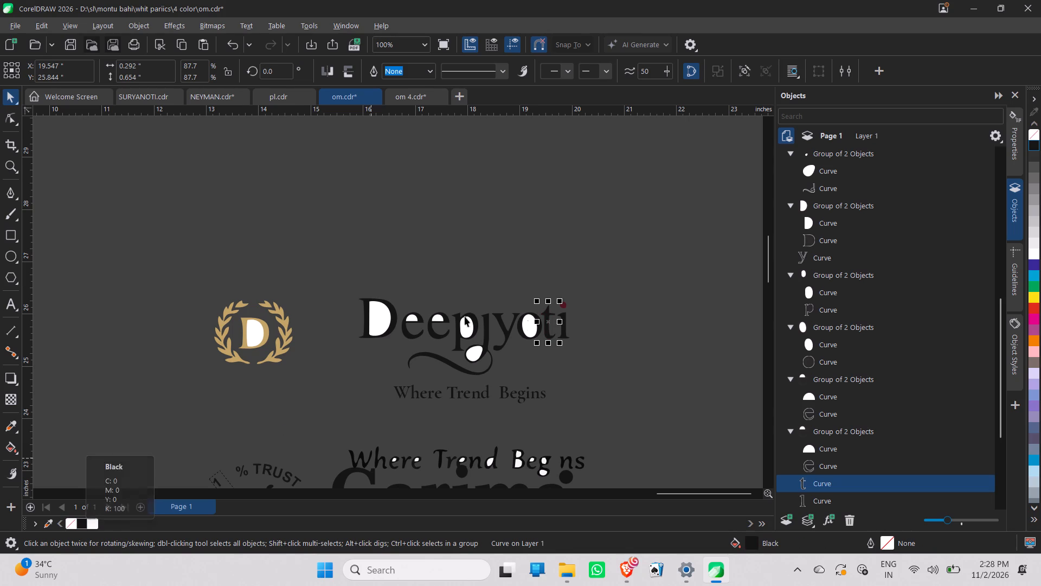
left_click(613, 310)
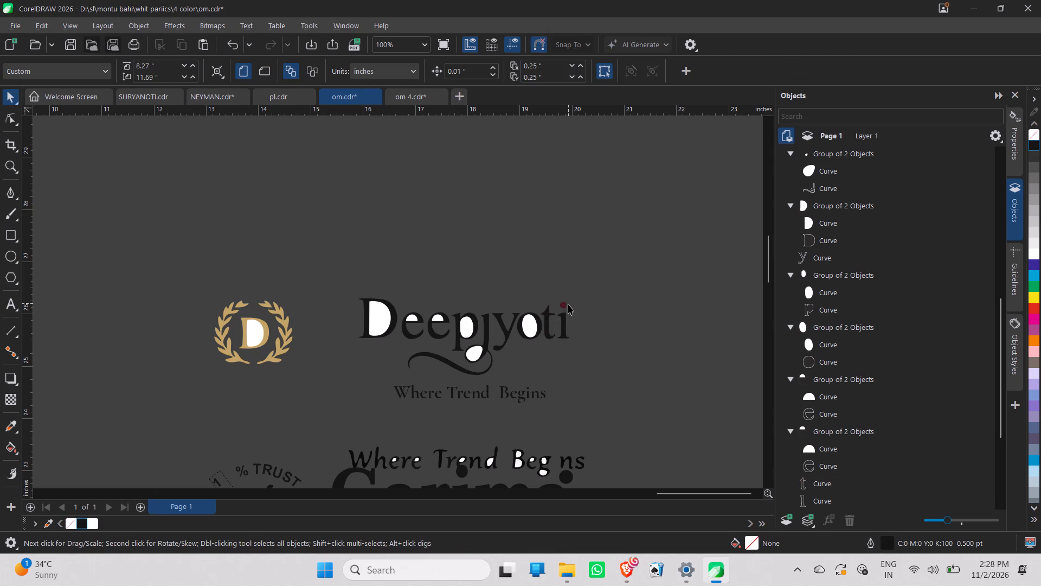
Fill the maroon dot above the wordmark's final i with black.
left_click(566, 306)
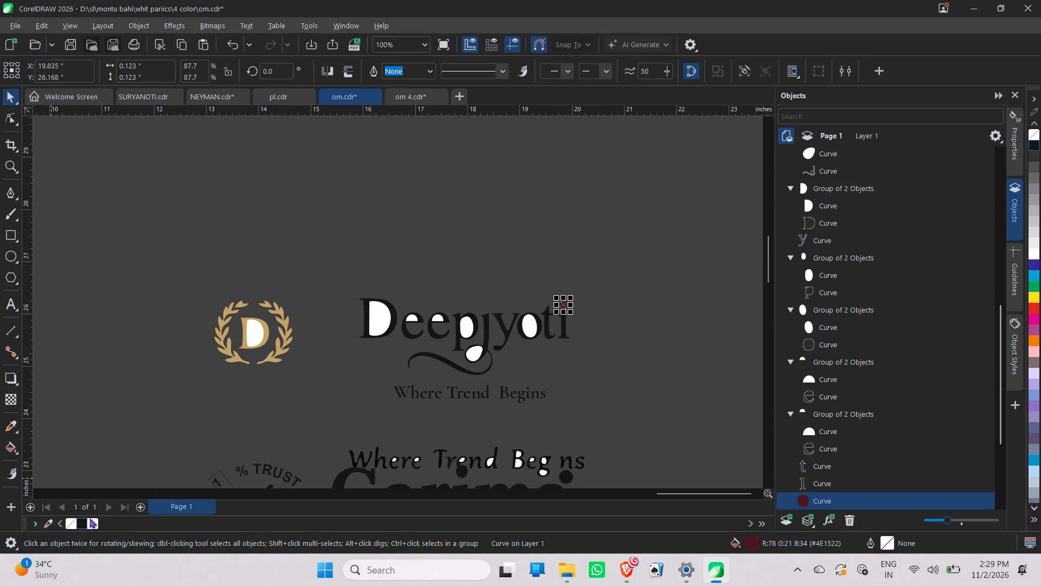
left_click(83, 521)
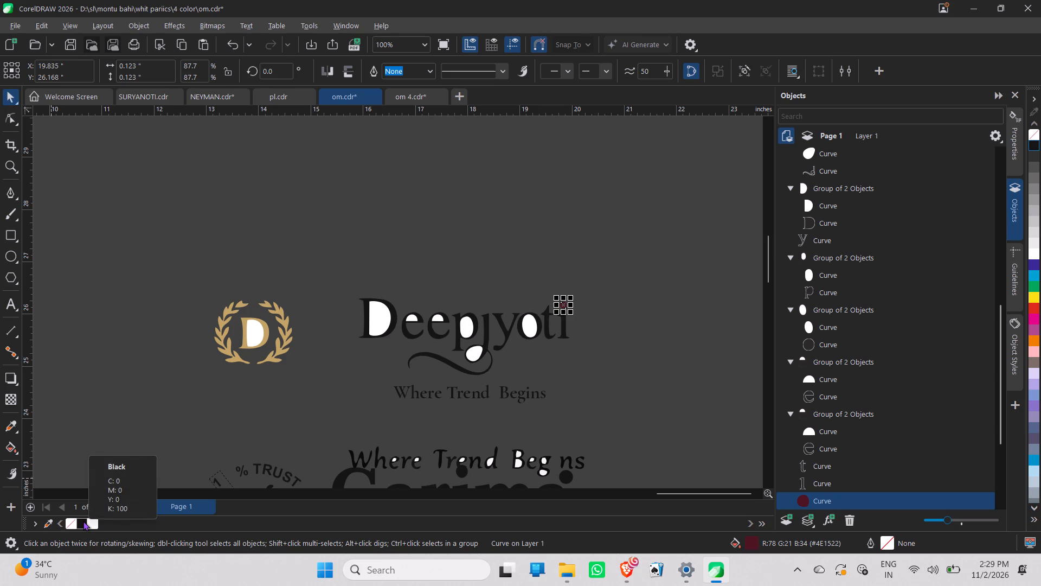
left_click(83, 521)
left_click(83, 521)
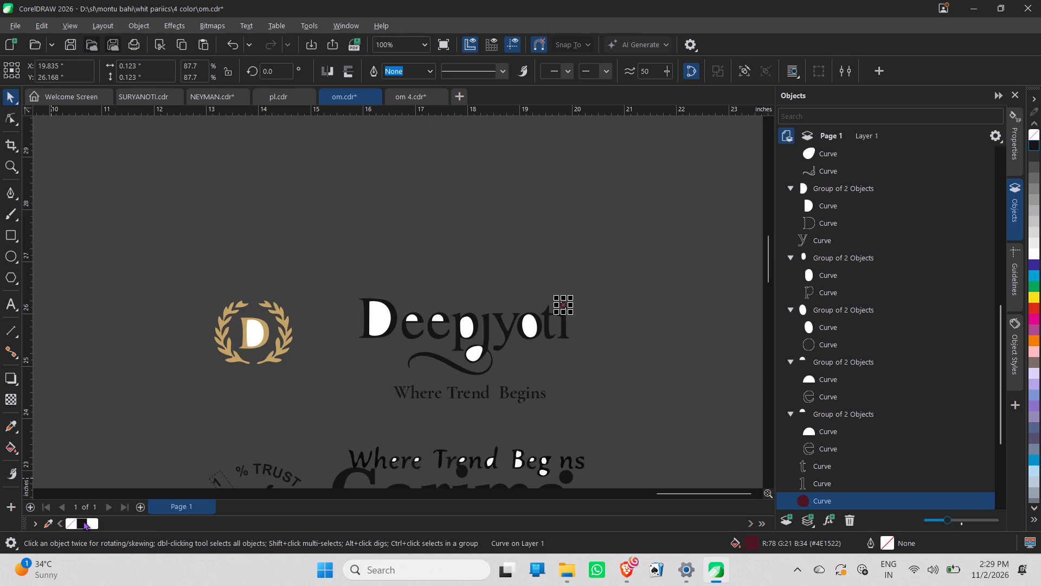
left_click(83, 521)
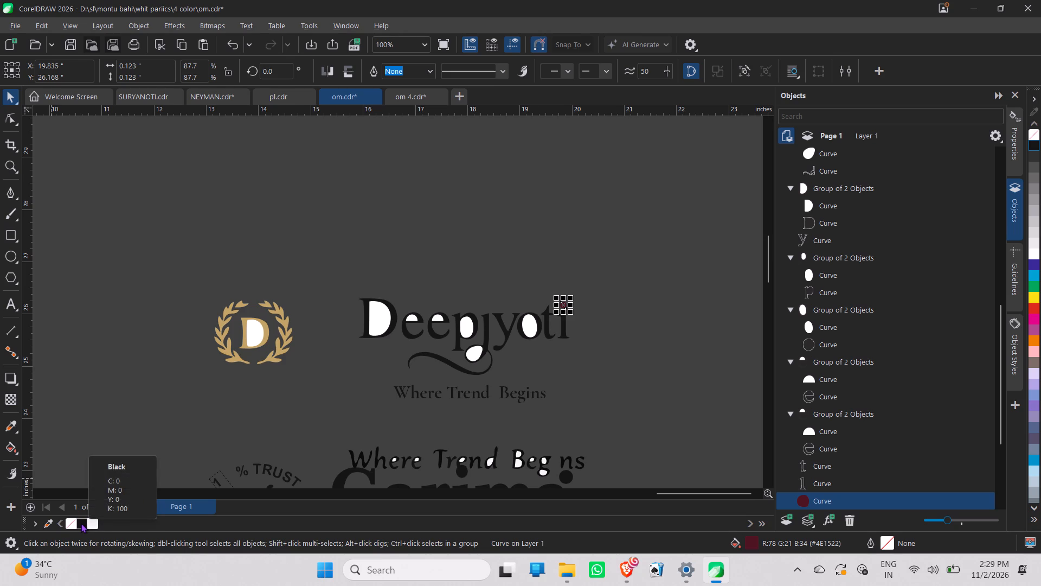
left_click(81, 523)
left_click(81, 523)
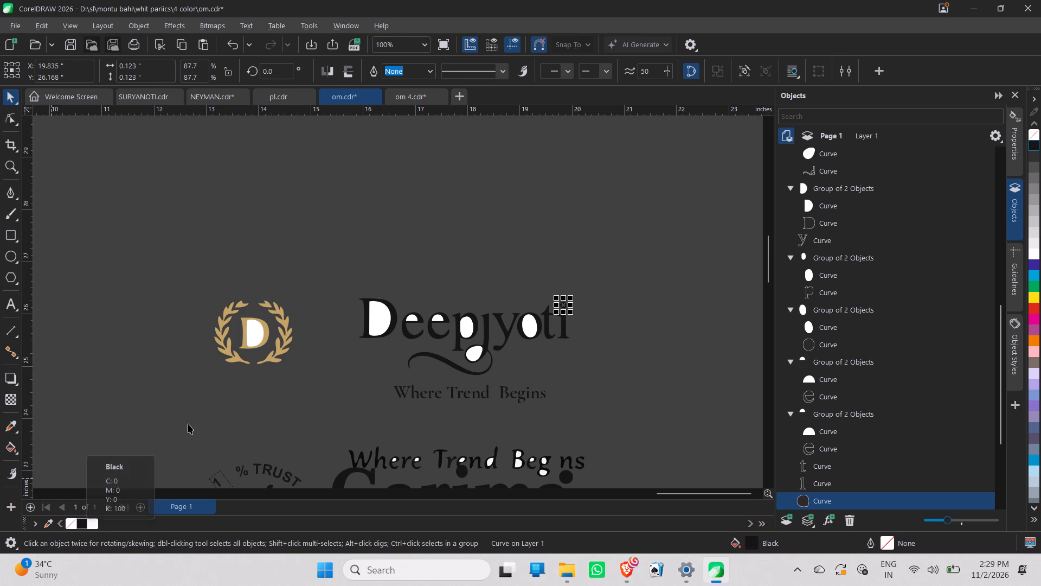
Ungroup the gold laurel wreath and D emblem into separate objects.
left_click_drag(294, 384, 253, 273)
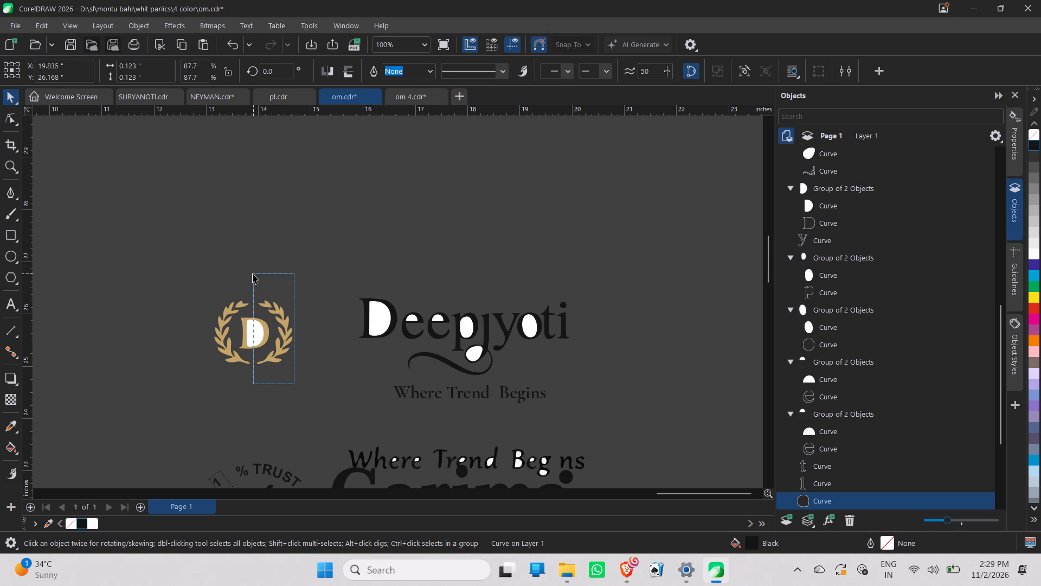
left_click_drag(253, 273, 249, 272)
left_click(255, 341)
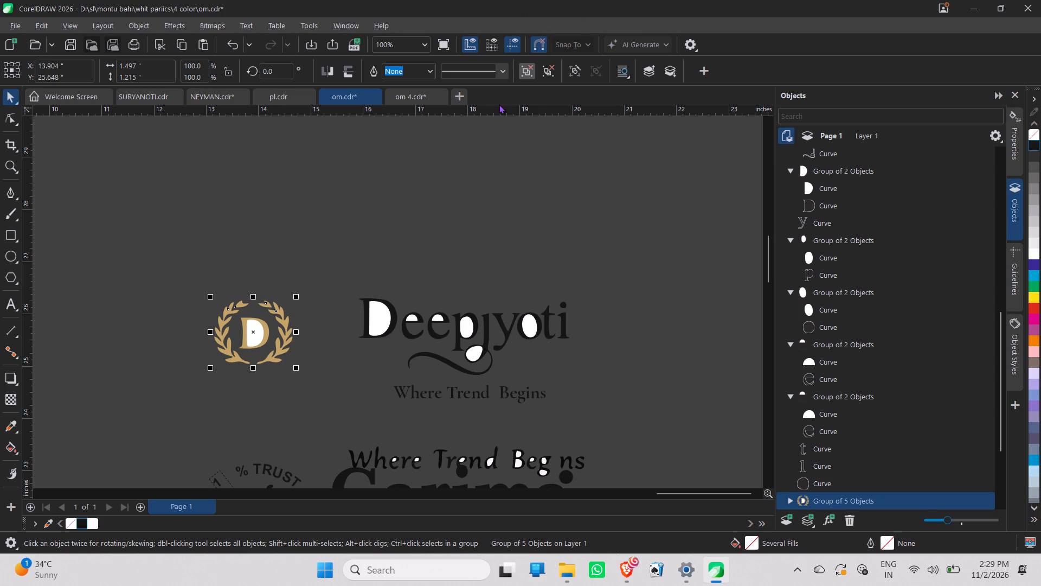
left_click(526, 72)
left_click(442, 200)
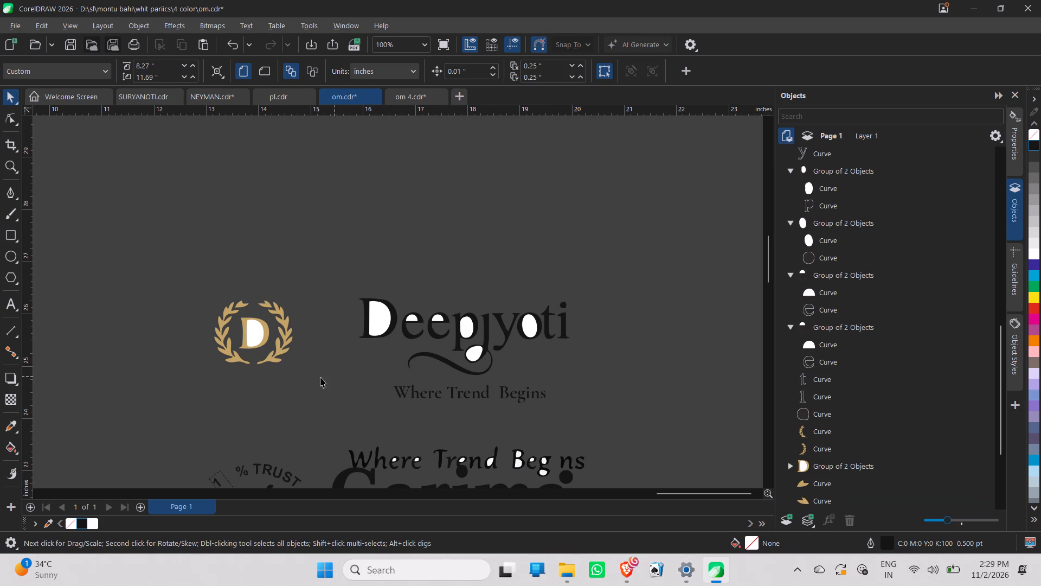
Fill the two gold curves forming the left half of the laurel wreath with black.
left_click(241, 332)
left_click(249, 337)
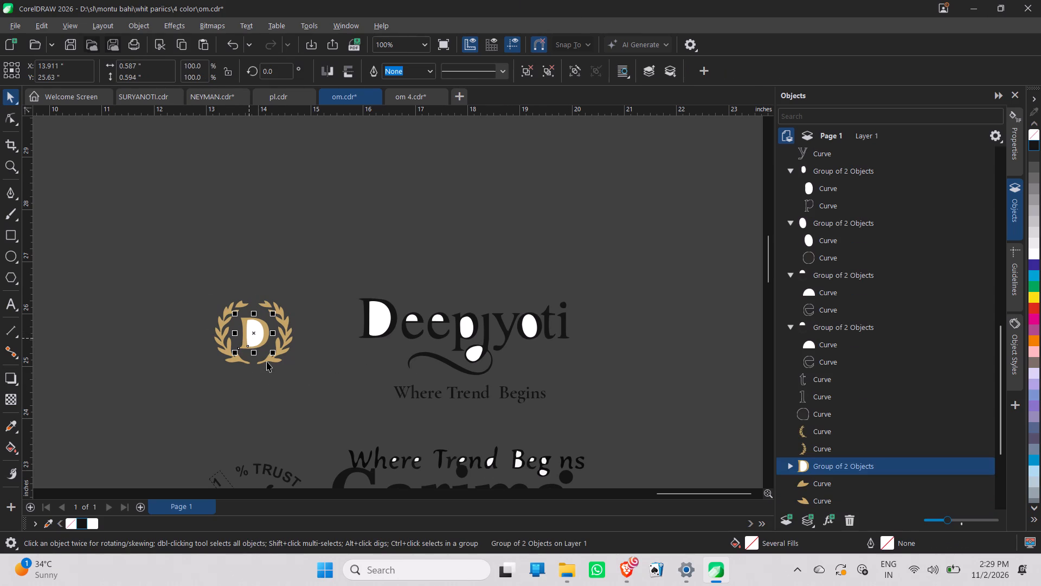
left_click(274, 372)
left_click_drag(276, 388, 273, 253)
left_click_drag(216, 282, 254, 399)
left_click(178, 271)
left_click_drag(180, 270, 245, 393)
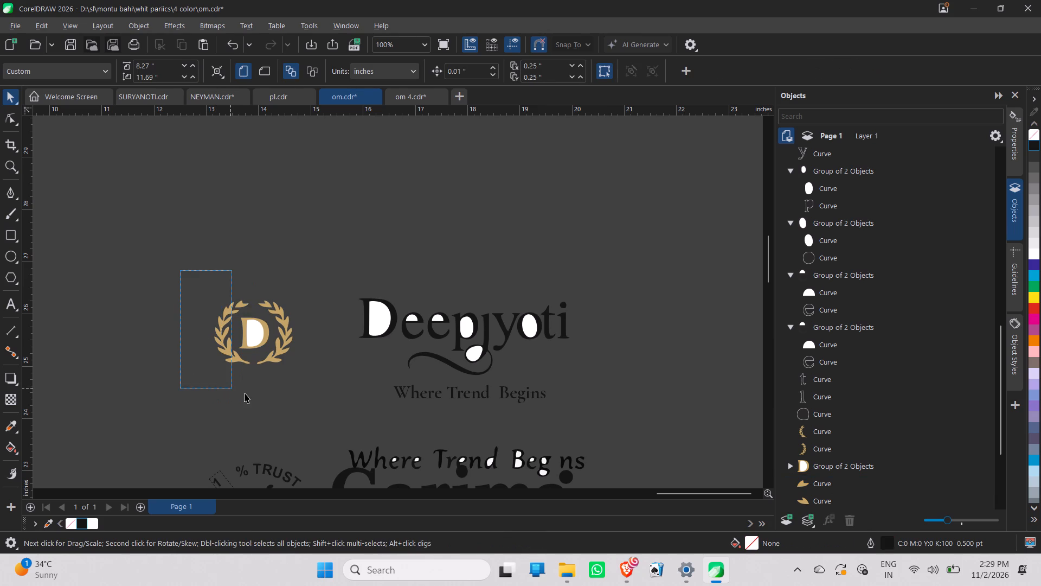
left_click_drag(245, 393, 250, 394)
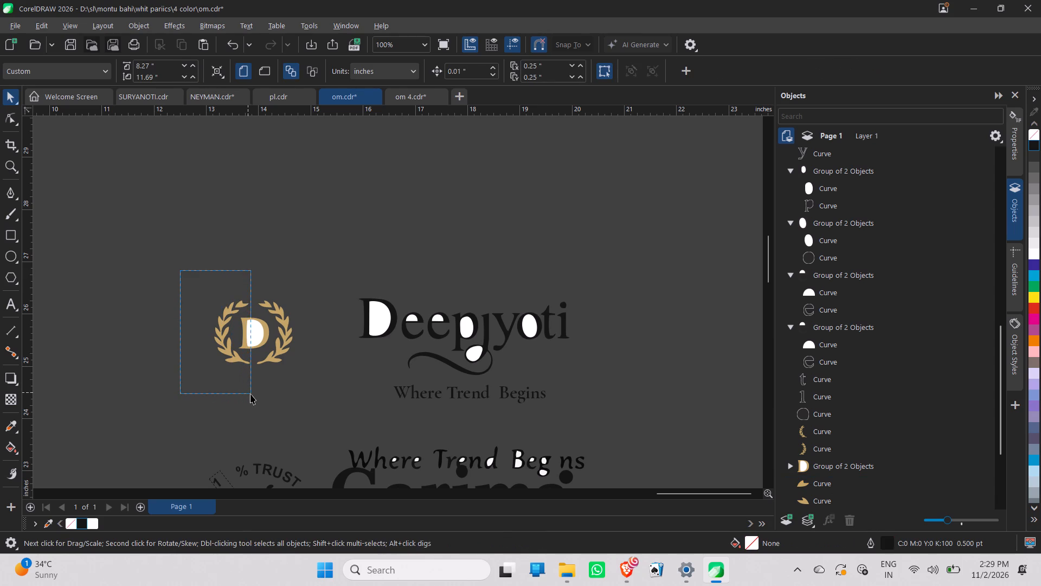
left_click_drag(250, 394, 253, 394)
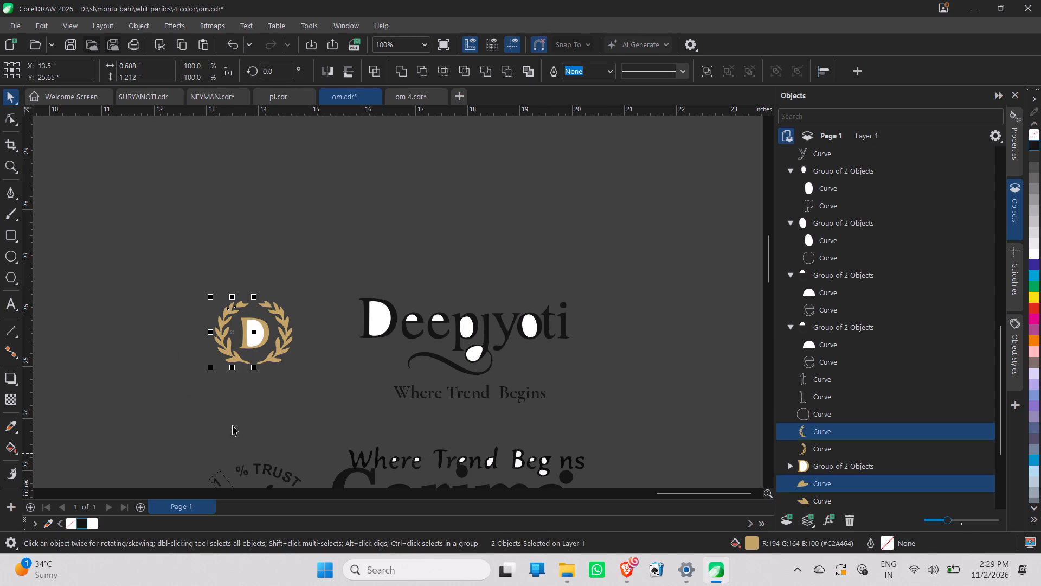
left_click(83, 522)
left_click(132, 343)
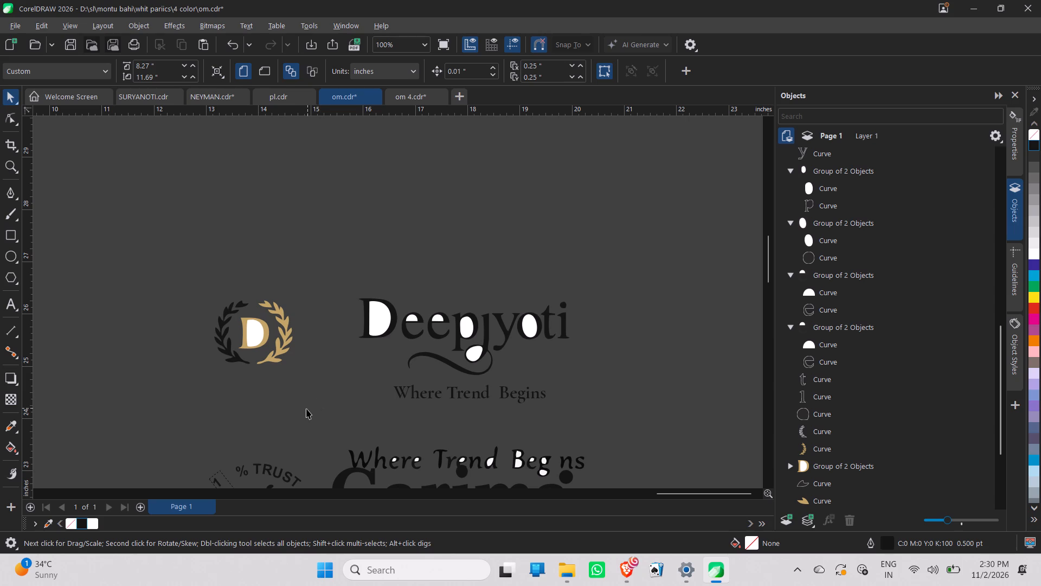
Fill the two gold curves forming the right half of the laurel wreath with black.
left_click_drag(306, 409, 248, 247)
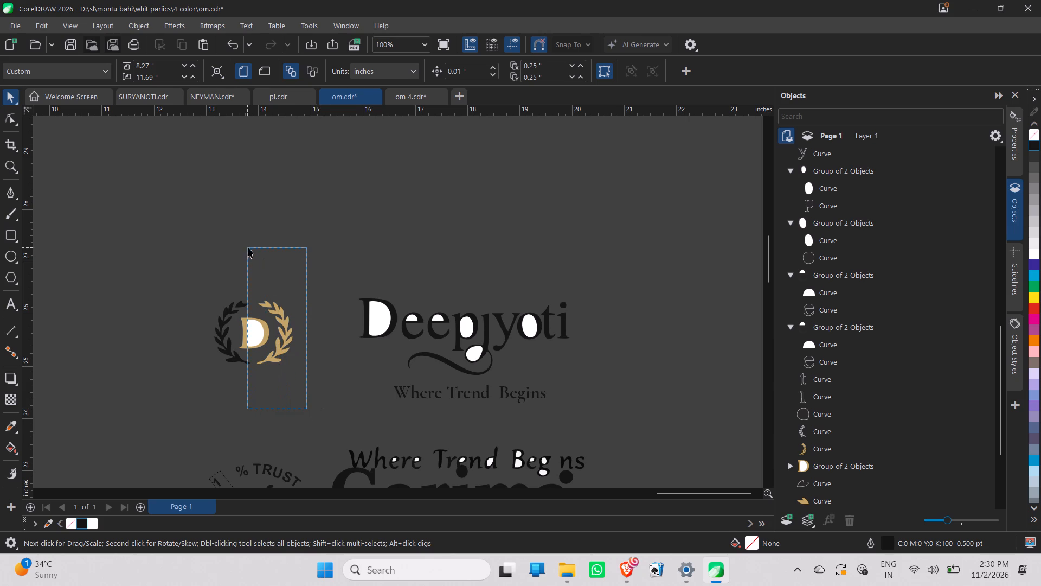
left_click_drag(248, 247, 255, 251)
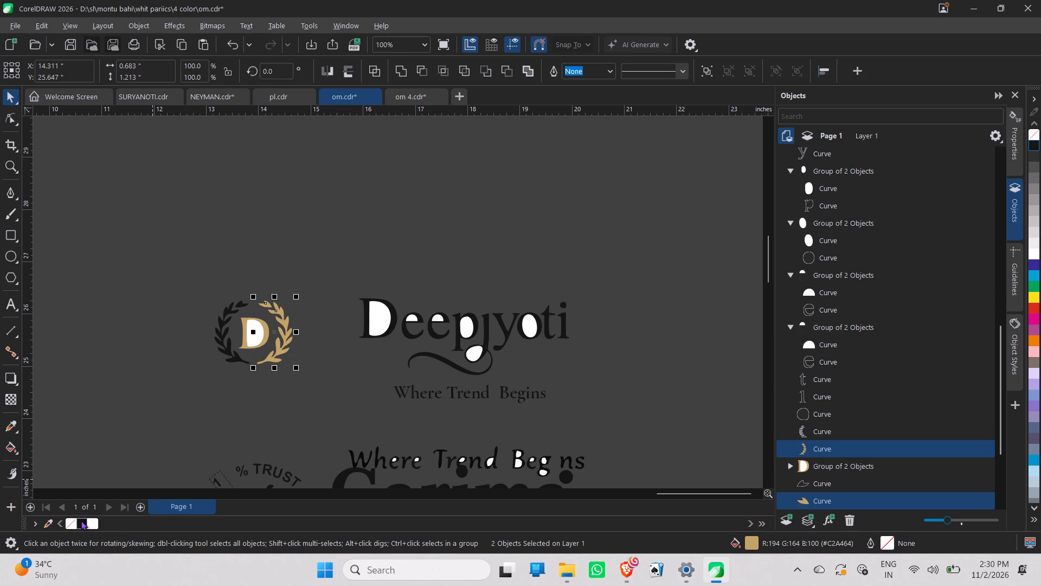
left_click(81, 520)
left_click(297, 384)
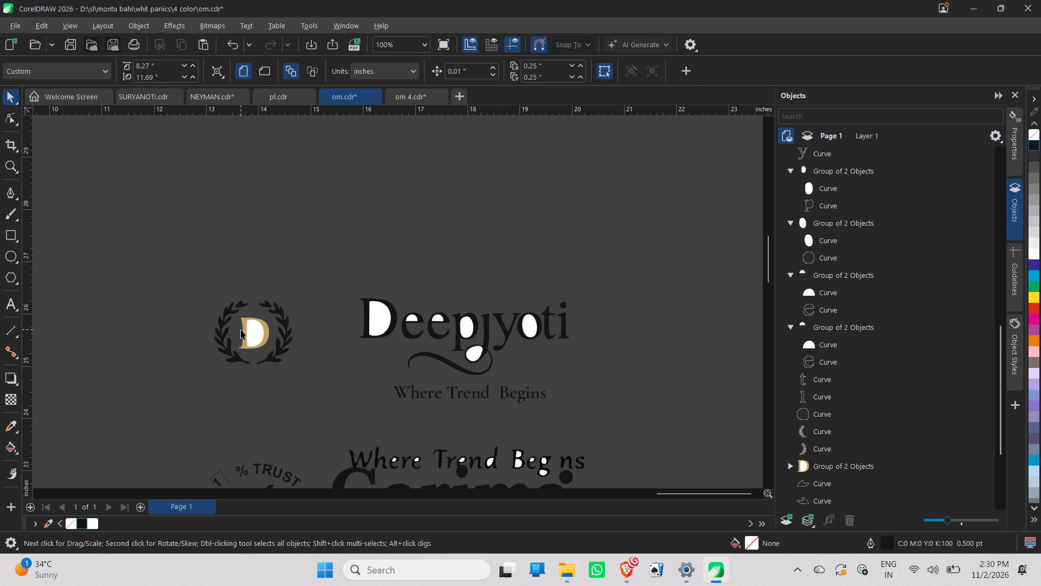
Fill the gold D at the centre of the laurel wreath with black.
left_click(245, 330)
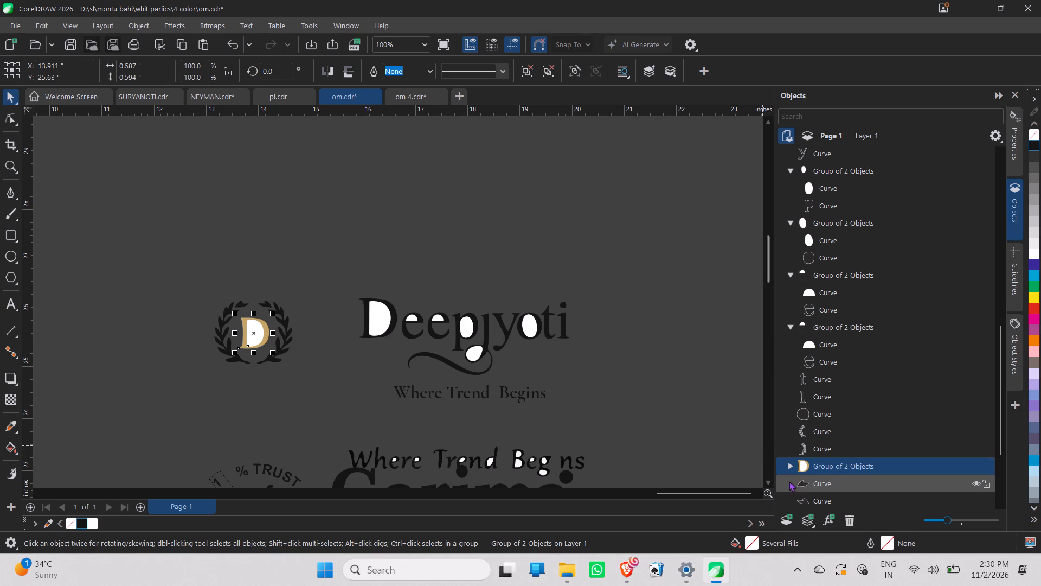
left_click(792, 468)
left_click(809, 497)
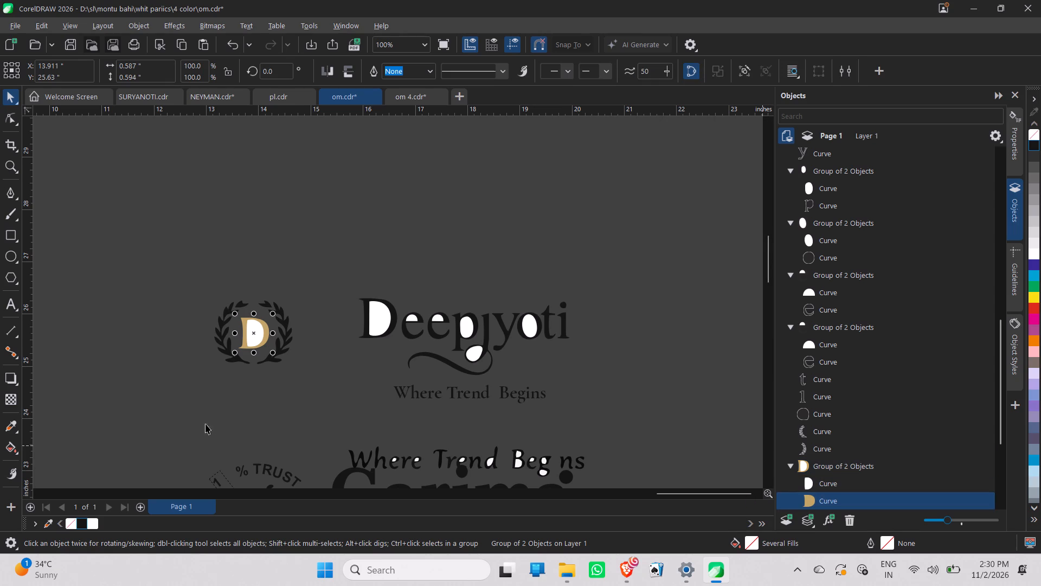
left_click(81, 523)
left_click(192, 329)
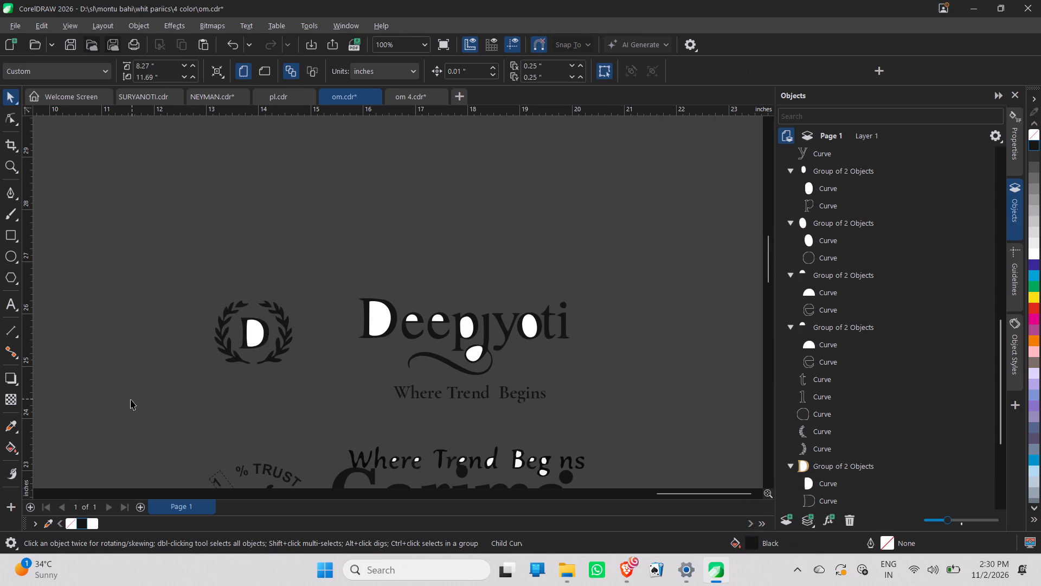
Delete the Garima wordmark, old tagline, emblem and Fashions Pvt.Ltd. text below the Deepjyoti logo.
scroll(131, 401, "down", 12)
middle_click_drag(458, 348, 513, 301)
middle_click(513, 301)
middle_click_drag(513, 301, 504, 303)
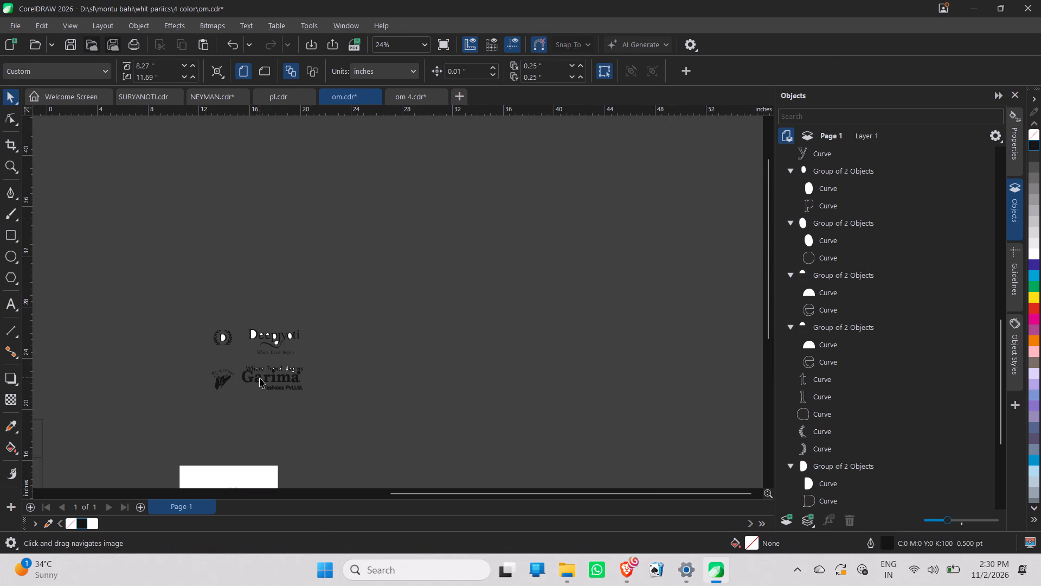
left_click(260, 378)
key("Delete")
left_click_drag(326, 401, 273, 393)
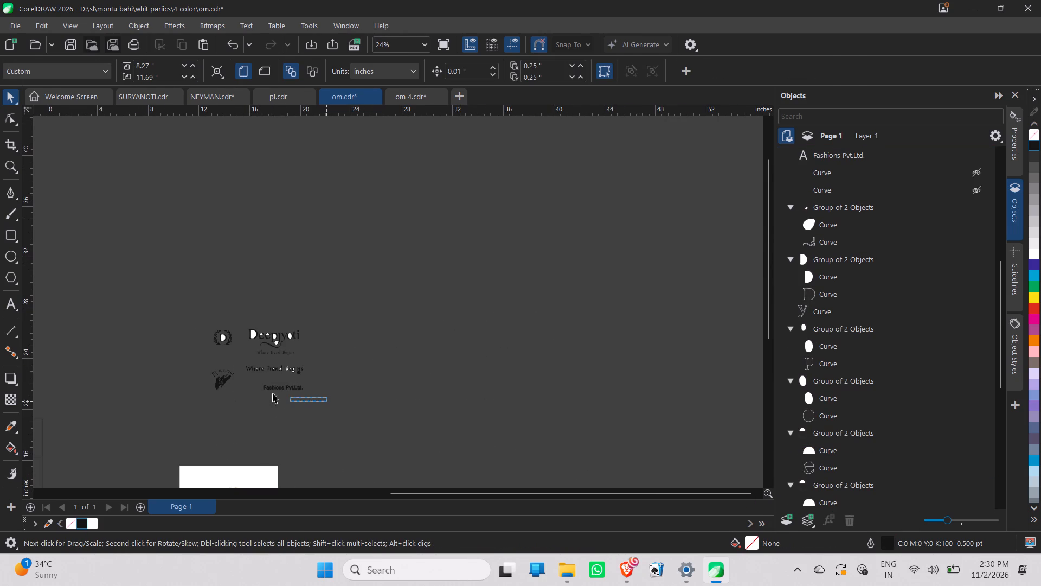
left_click_drag(273, 393, 192, 357)
key("Delete")
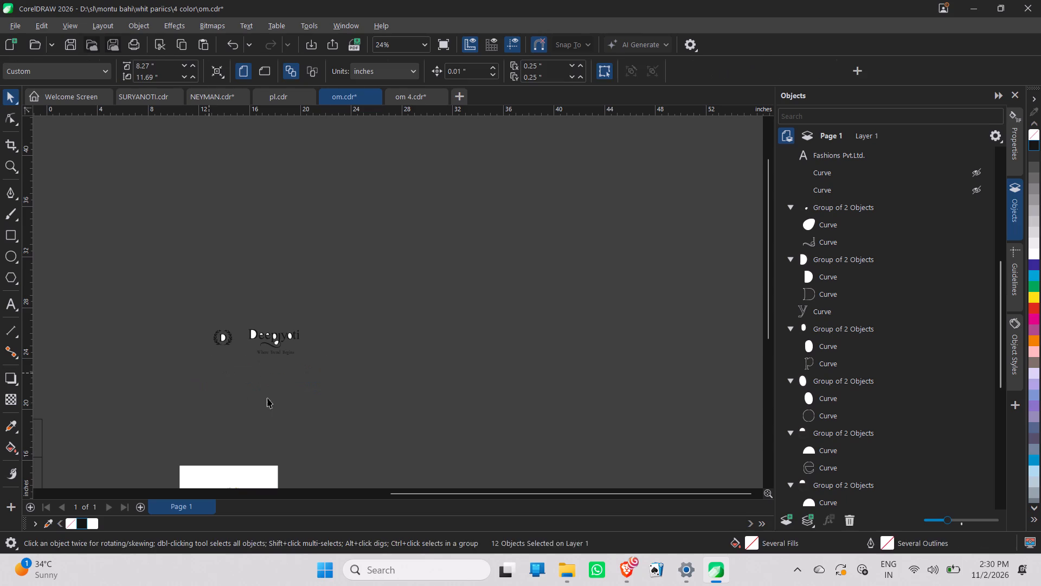
left_click(352, 371)
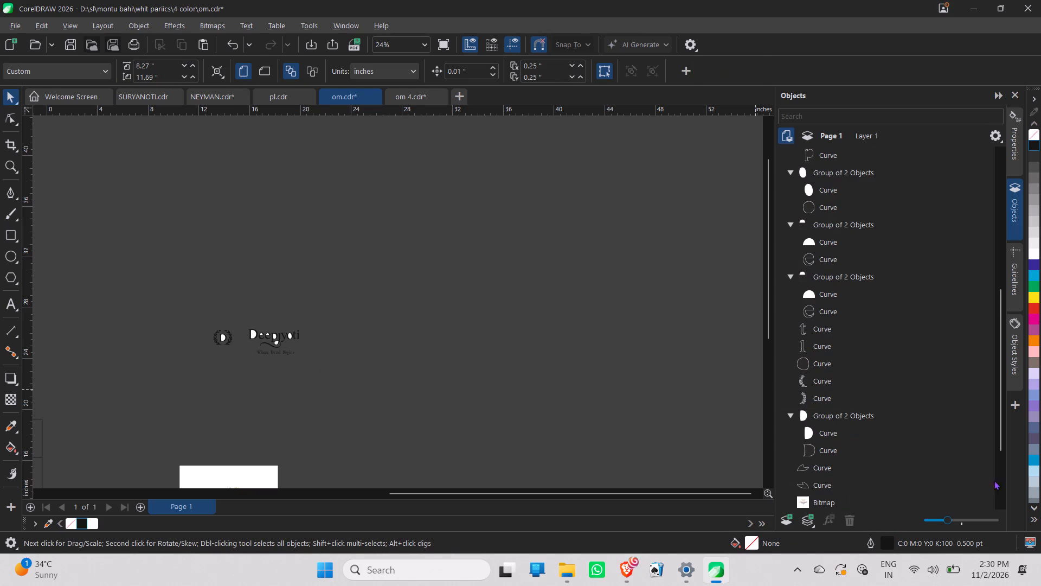
Unhide the two hidden rectangular frame curves around and below the Deepjyoti logo.
scroll(847, 419, "down", 8)
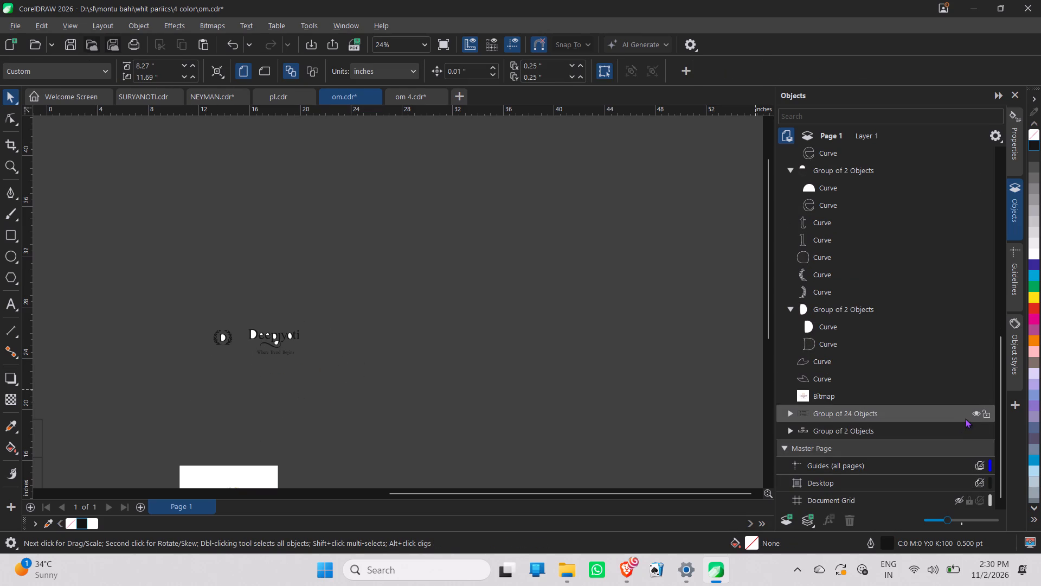
scroll(987, 374, "up", 20)
scroll(987, 374, "up", 4)
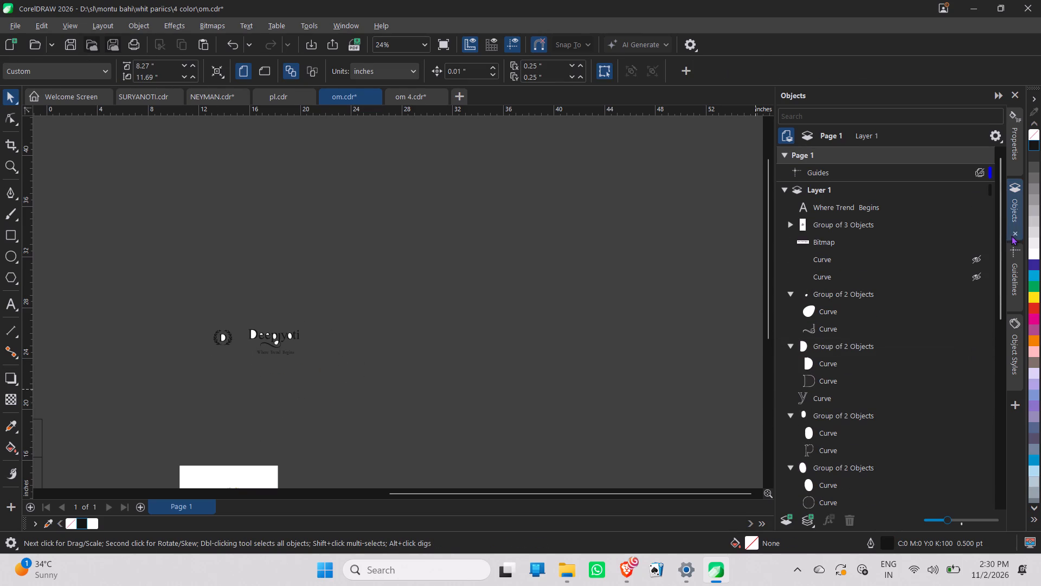
left_click(977, 280)
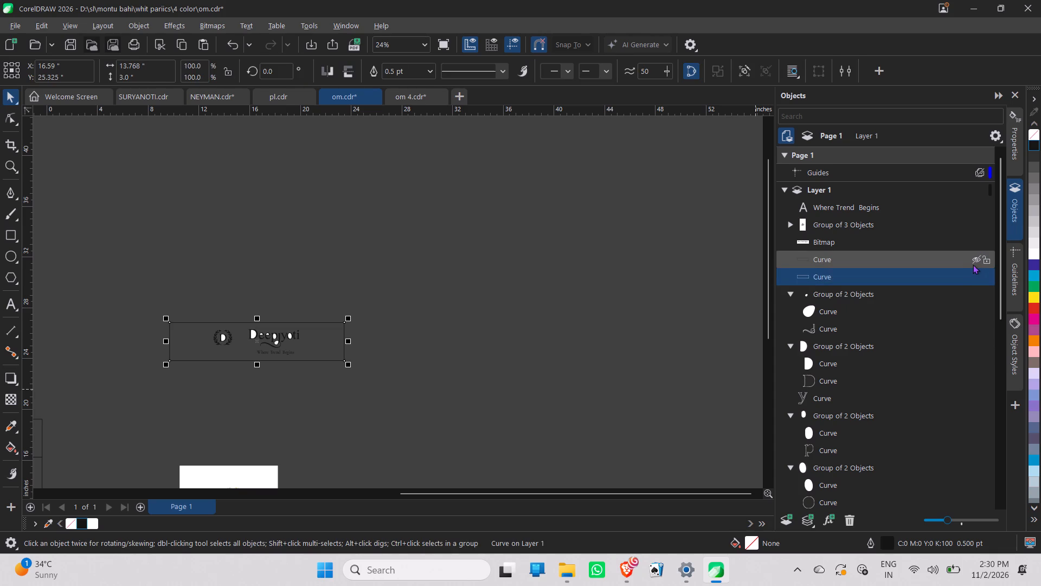
left_click(976, 256)
left_click(487, 208)
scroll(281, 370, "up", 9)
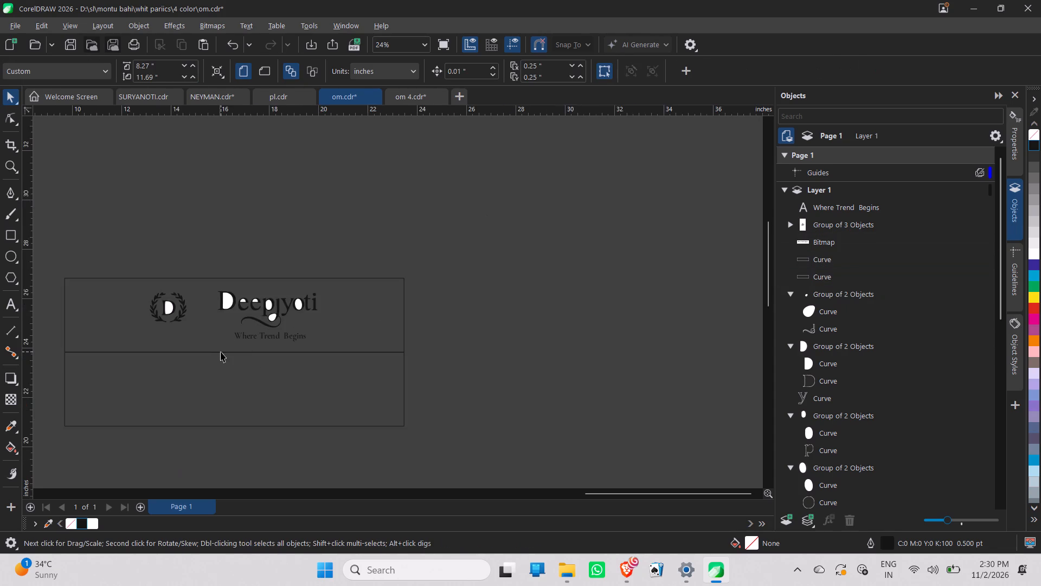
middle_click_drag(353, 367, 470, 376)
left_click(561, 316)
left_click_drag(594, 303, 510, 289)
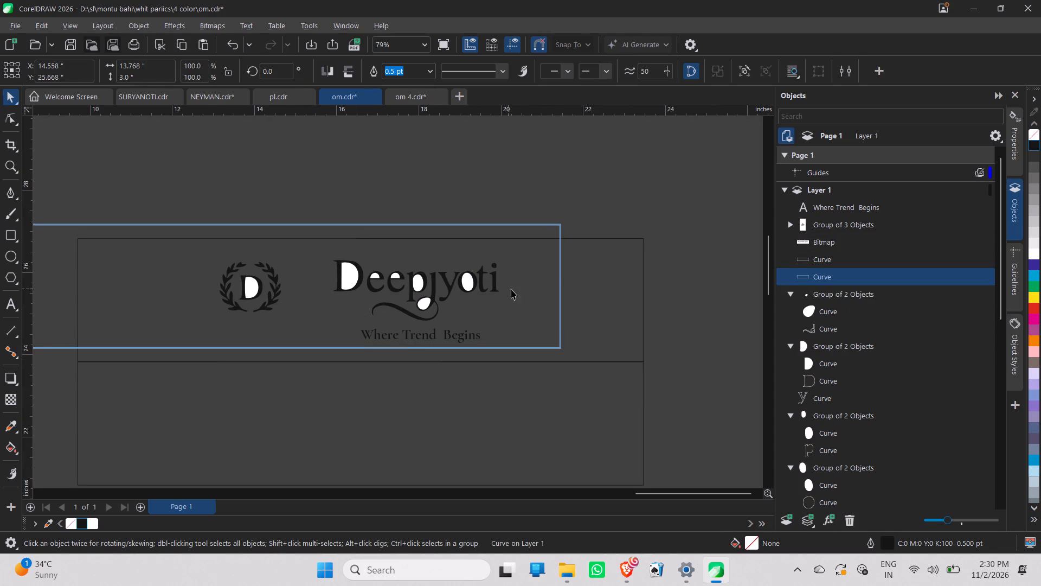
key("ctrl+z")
Hide the upper frame and group the black wreath emblem, Deepjyoti wordmark and tagline into one object.
left_click(975, 275)
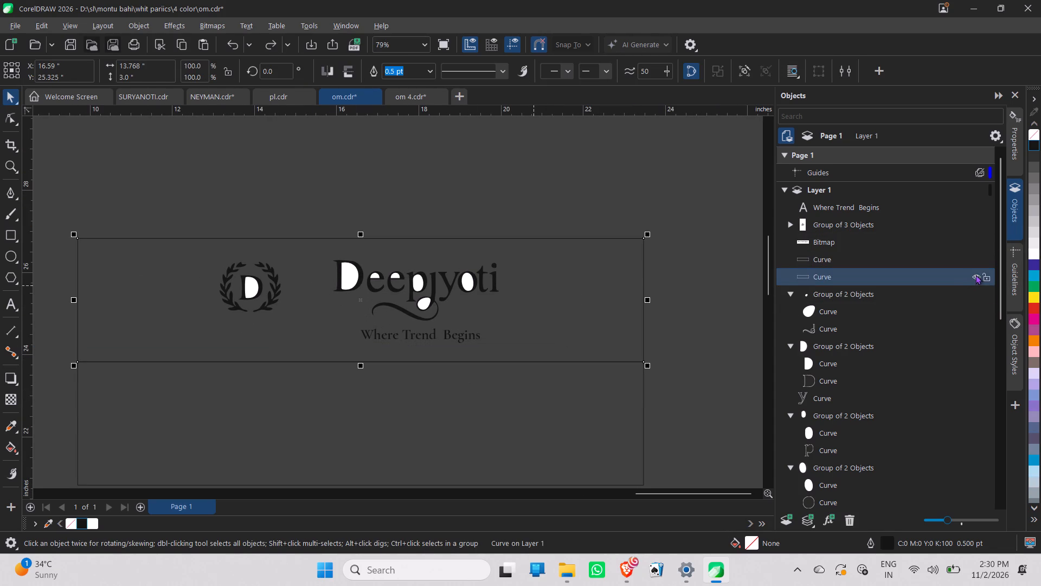
left_click_drag(592, 188, 203, 348)
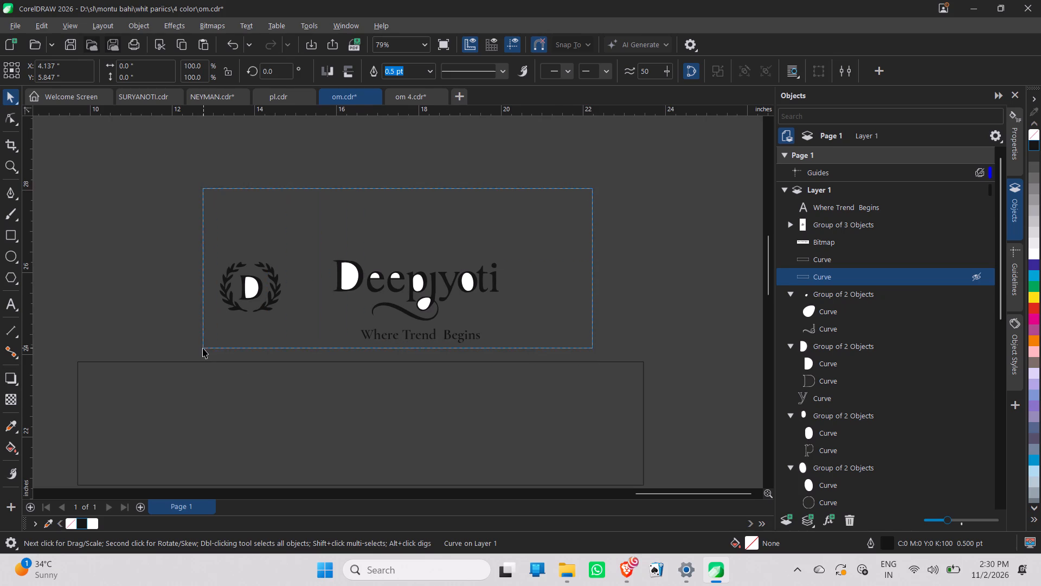
left_click_drag(203, 348, 202, 347)
key("ctrl+g")
left_click(365, 226)
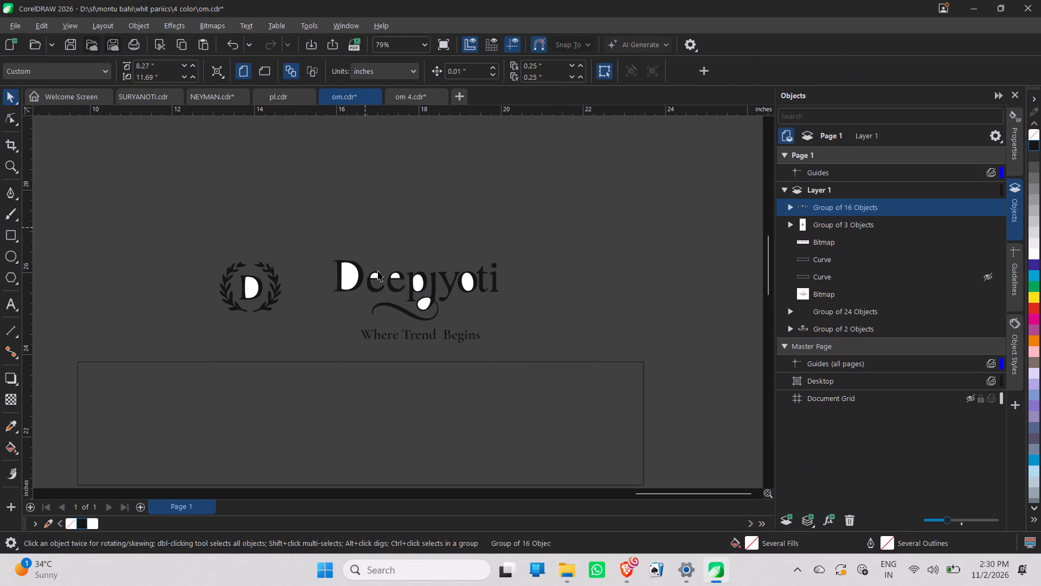
Place a duplicate of the grouped Deepjyoti logo inside the lower rectangular frame.
left_click_drag(528, 342, 202, 175)
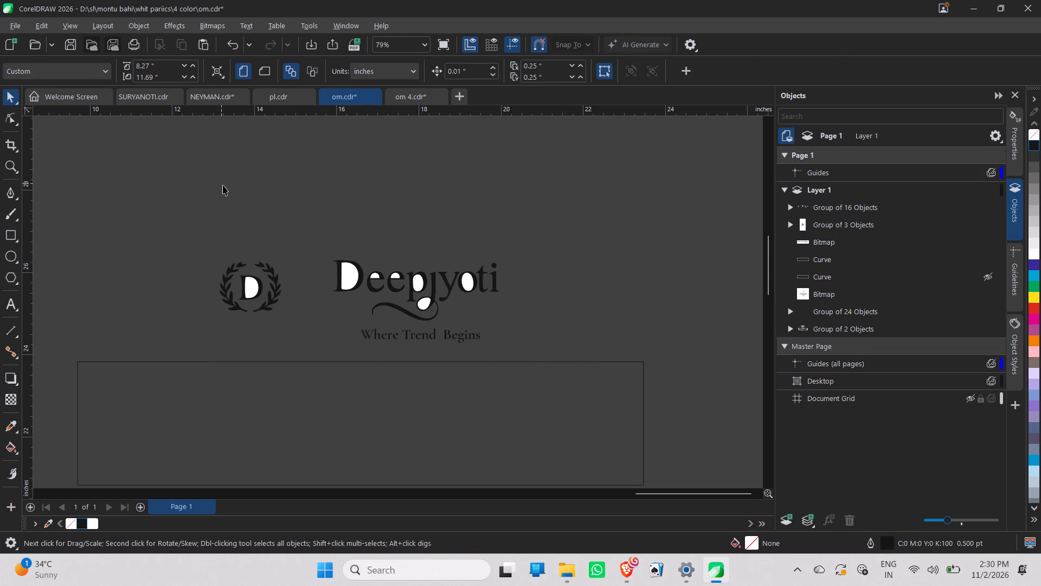
left_click_drag(232, 221, 491, 383)
left_click(425, 294)
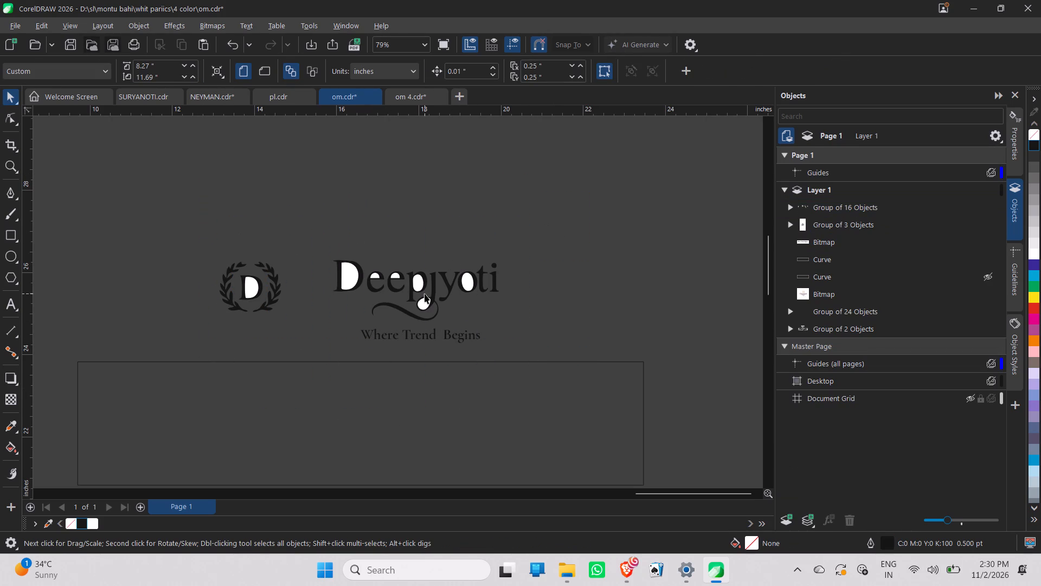
left_click(433, 283)
left_click_drag(433, 282, 429, 425)
right_click(429, 430)
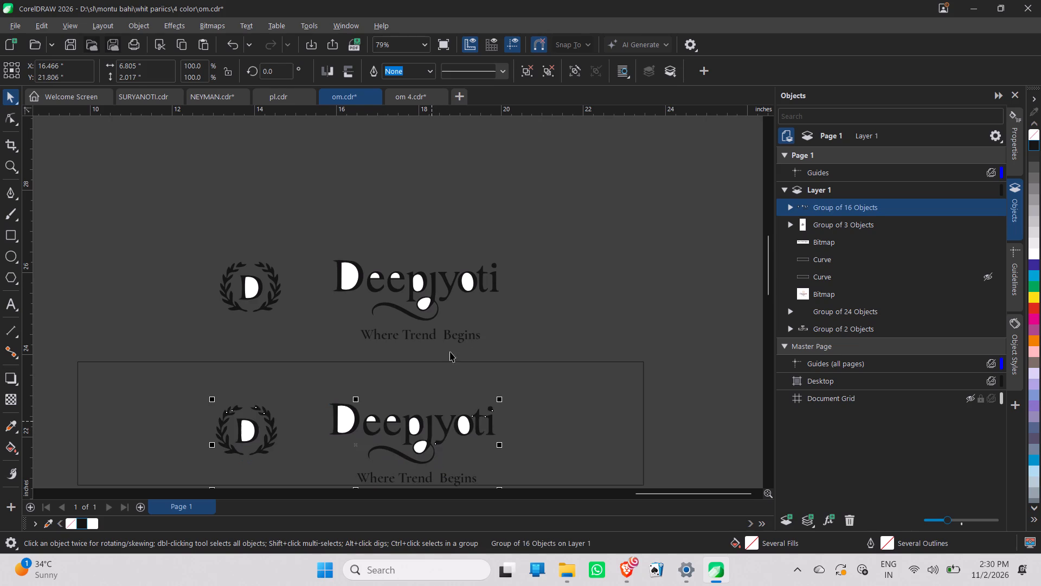
Make the upper rectangular frame around the original Deepjyoti logo visible again.
left_click(571, 291)
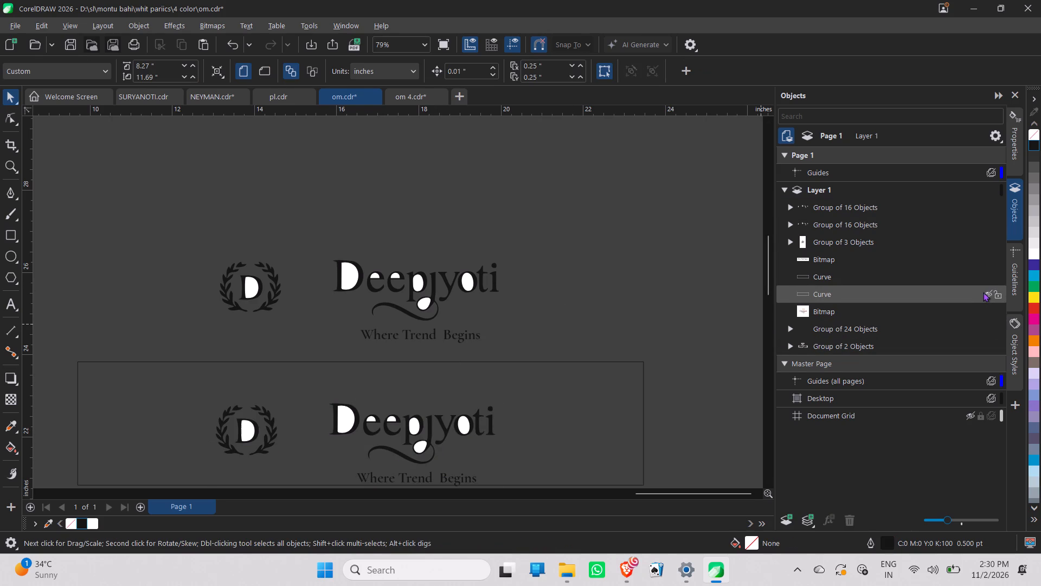
left_click(986, 292)
left_click(637, 147)
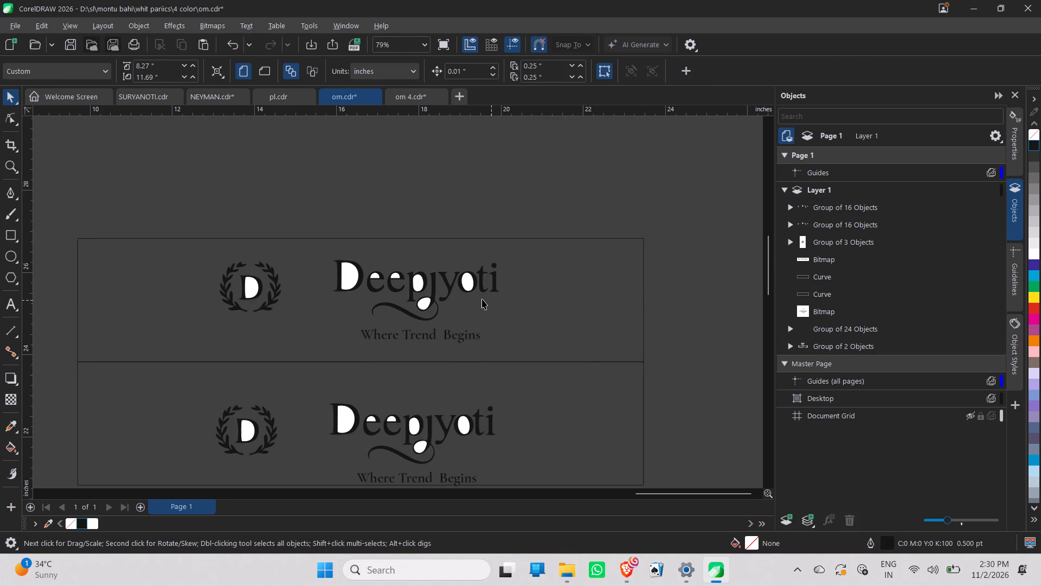
Centre the upper Deepjyoti logo horizontally and vertically within the upper frame.
left_click(468, 286)
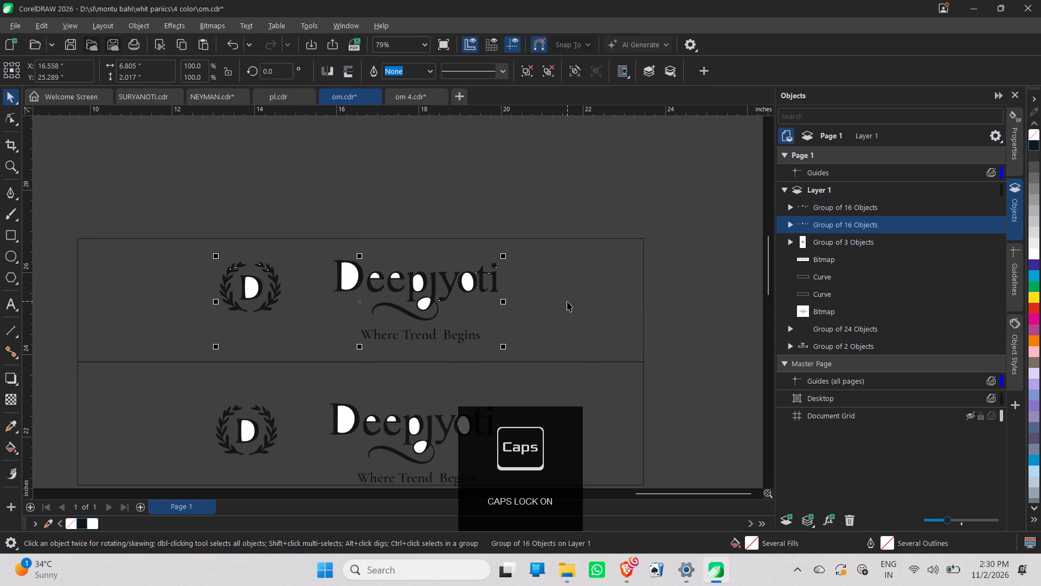
left_click(567, 301, "shift")
key("c")
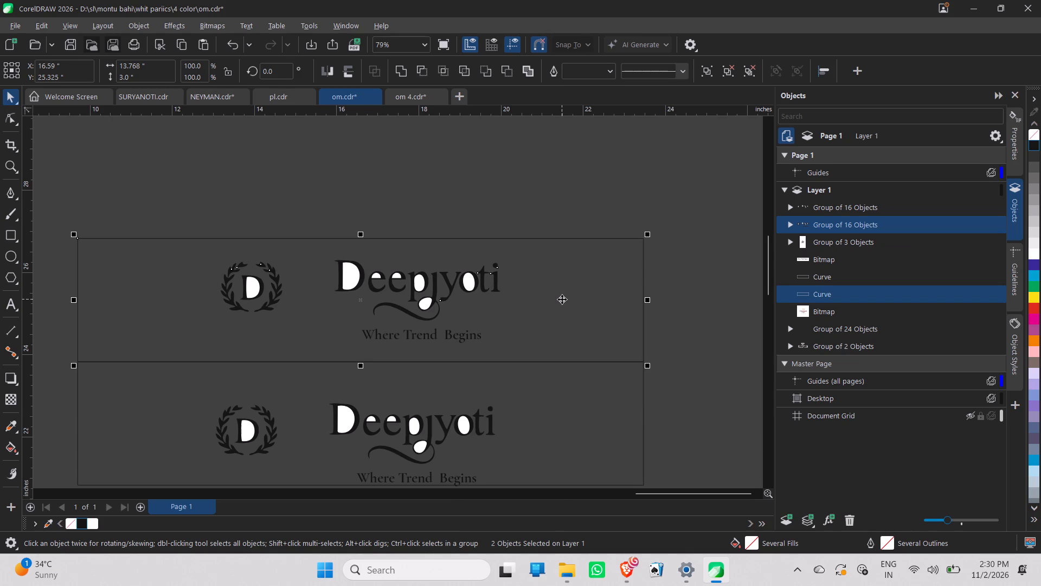
key("e")
left_click_drag(537, 199, 536, 205)
Centre the duplicate Deepjyoti logo horizontally and vertically within the lower frame.
left_click(388, 432)
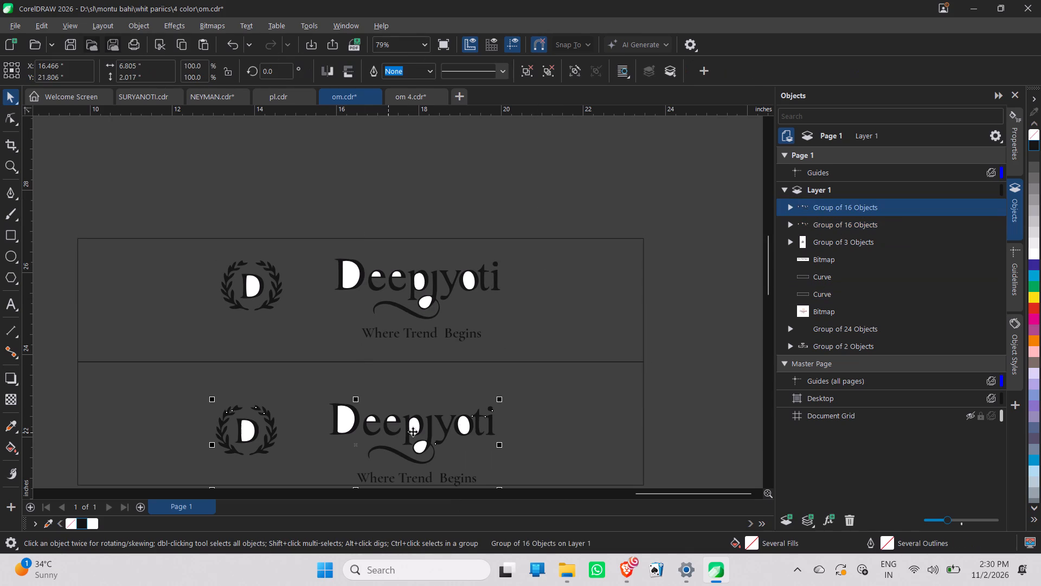
left_click(581, 443, "shift")
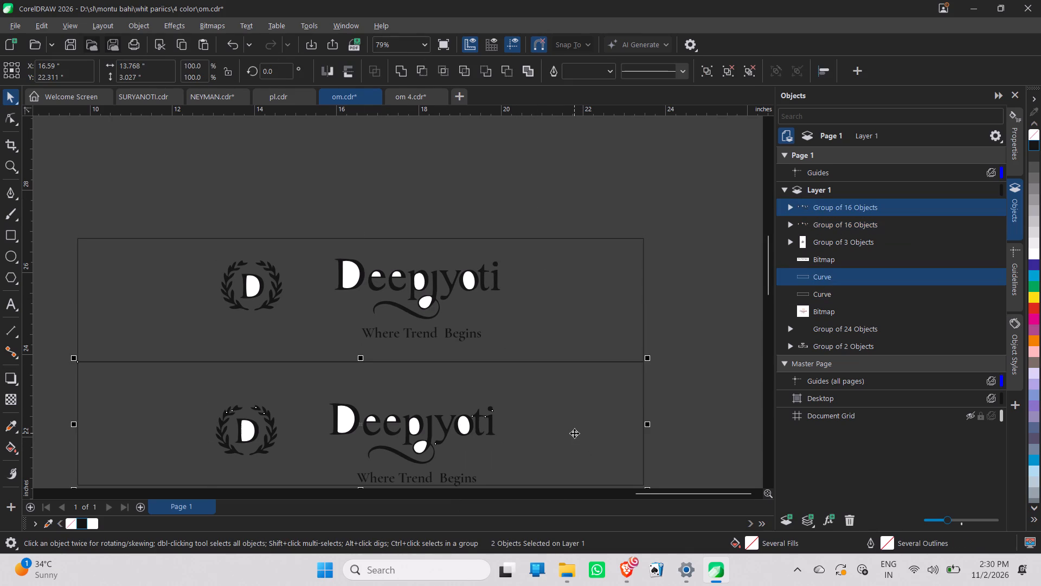
key("c")
key("e")
left_click(680, 245)
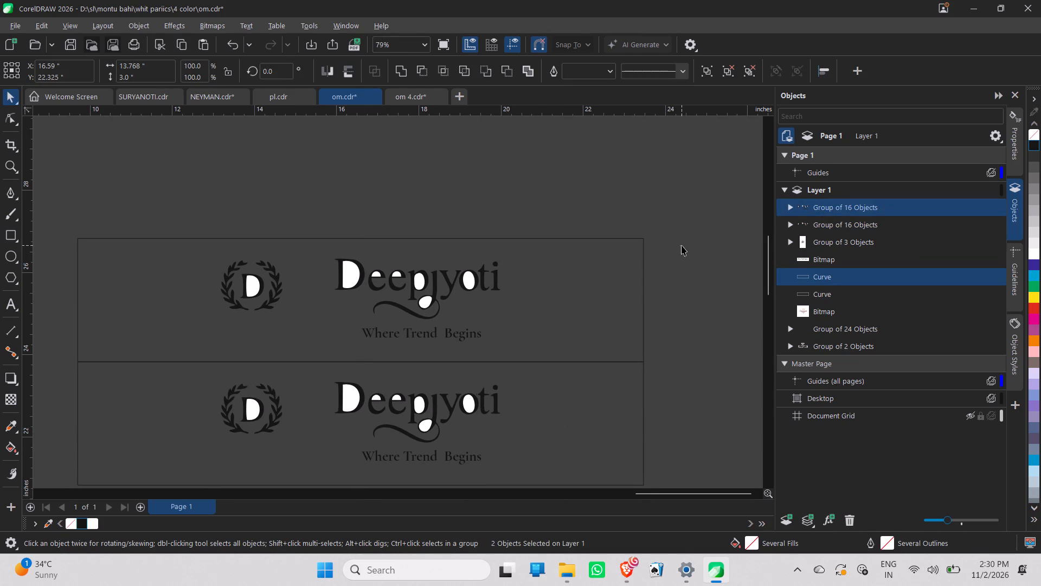
Delete the two framed Garima logos beside the page.
scroll(630, 291, "up", 1)
scroll(618, 313, "down", 12)
middle_click_drag(401, 282, 415, 196)
left_click_drag(95, 254, 195, 334)
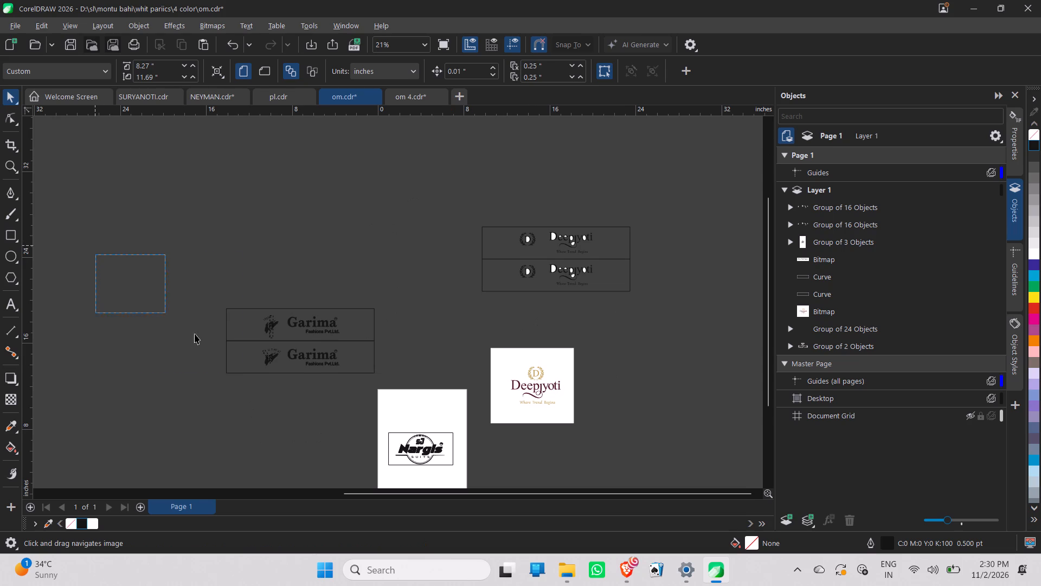
left_click_drag(195, 334, 388, 447)
key("Delete")
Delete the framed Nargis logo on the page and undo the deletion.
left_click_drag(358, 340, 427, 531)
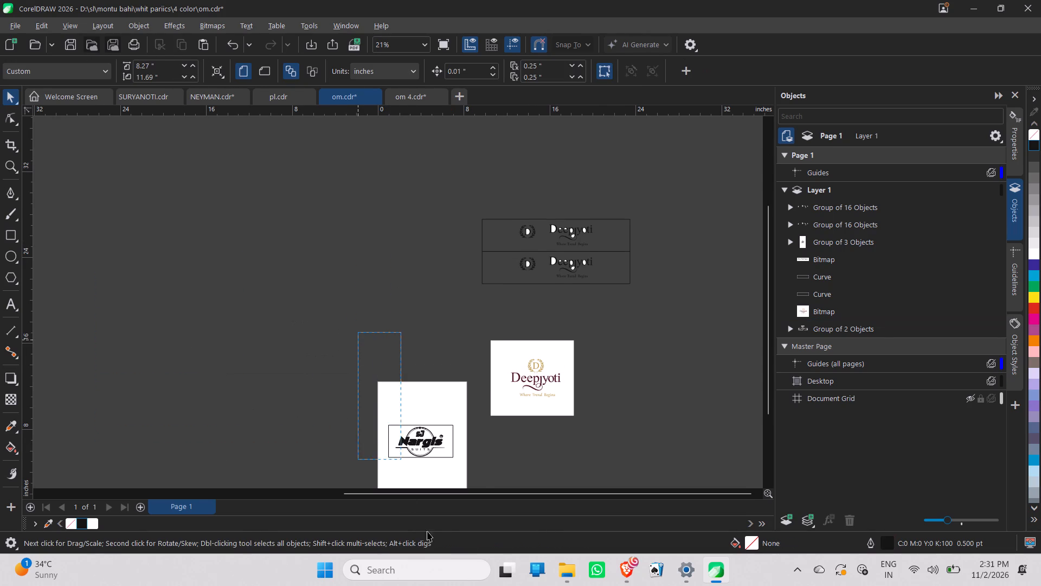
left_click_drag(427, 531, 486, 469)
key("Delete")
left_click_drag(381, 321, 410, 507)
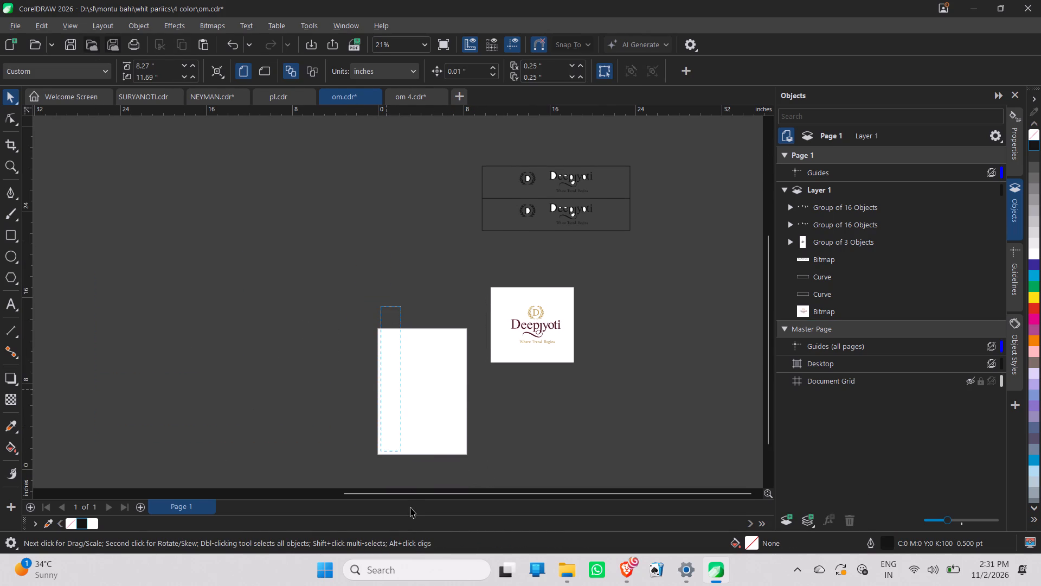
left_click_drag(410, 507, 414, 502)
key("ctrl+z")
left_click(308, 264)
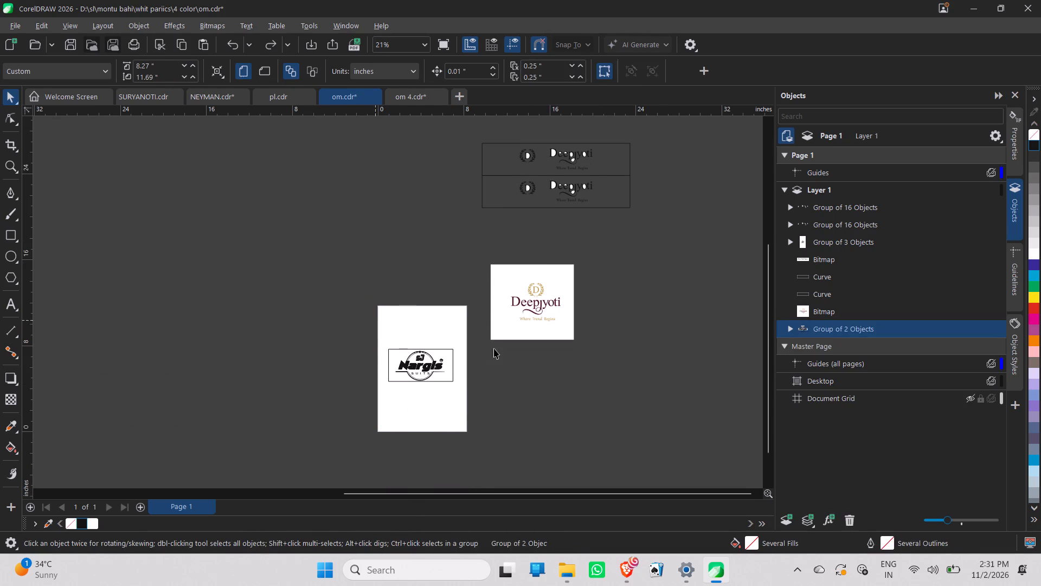
Delete the coloured Deepjyoti reference bitmap beside the page.
left_click_drag(673, 414, 478, 198)
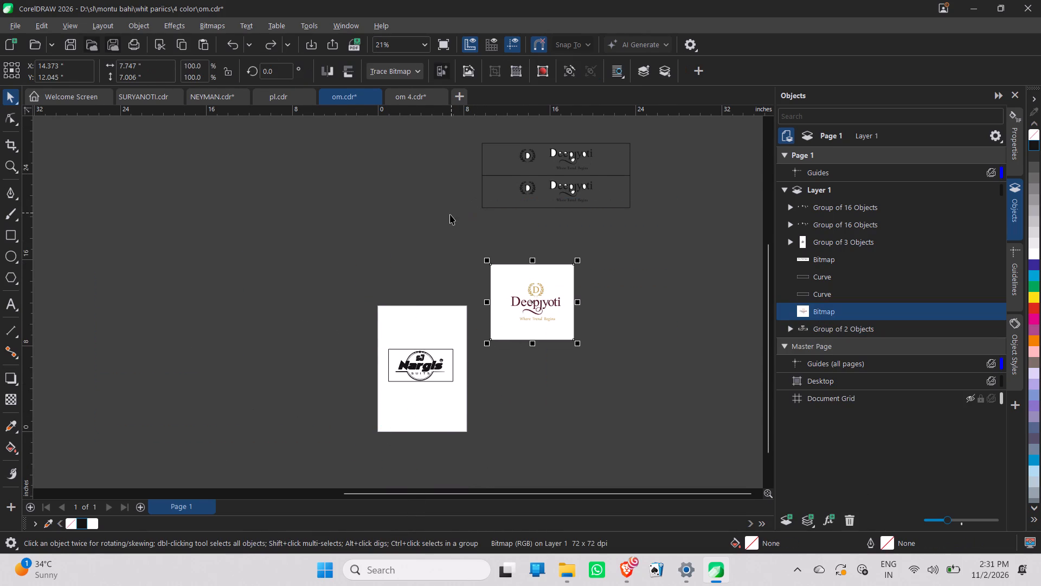
key("Delete")
Group the two framed black Deepjyoti logos together with their frames.
left_click_drag(686, 253, 438, 117)
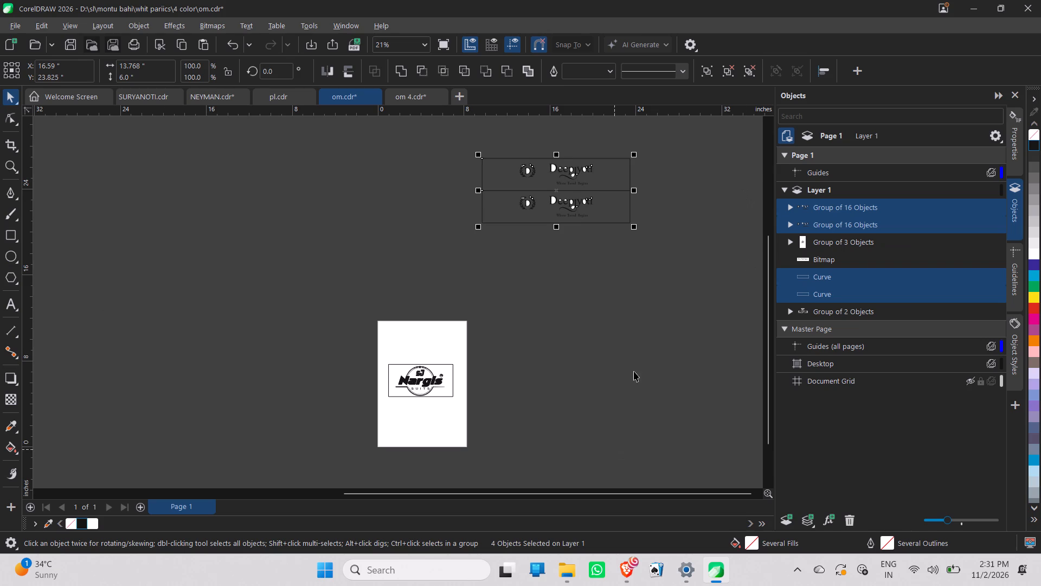
left_click(626, 346)
left_click_drag(727, 273, 365, 11)
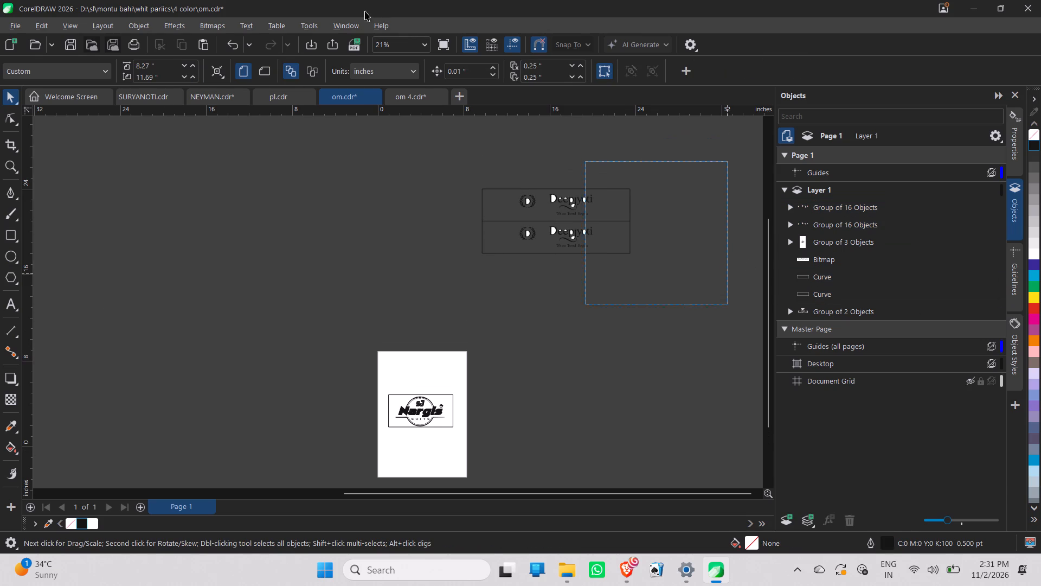
left_click_drag(365, 11, 452, 141)
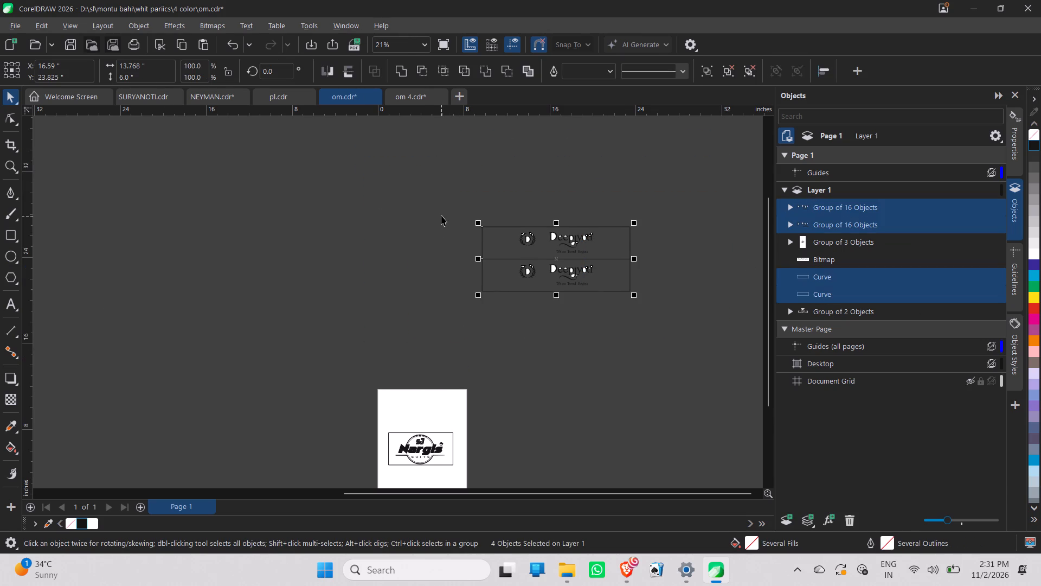
key("ctrl+g")
left_click(379, 252)
Delete the leftover three-object group and the small bitmap lying far from the page.
scroll(564, 333, "down", 2)
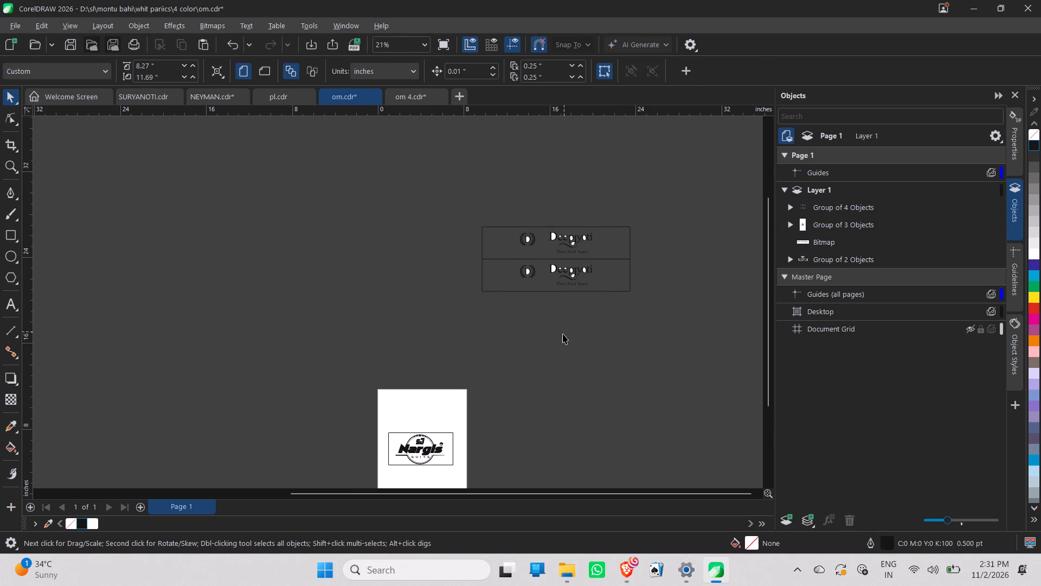
scroll(563, 334, "down", 14)
left_click_drag(344, 368, 241, 195)
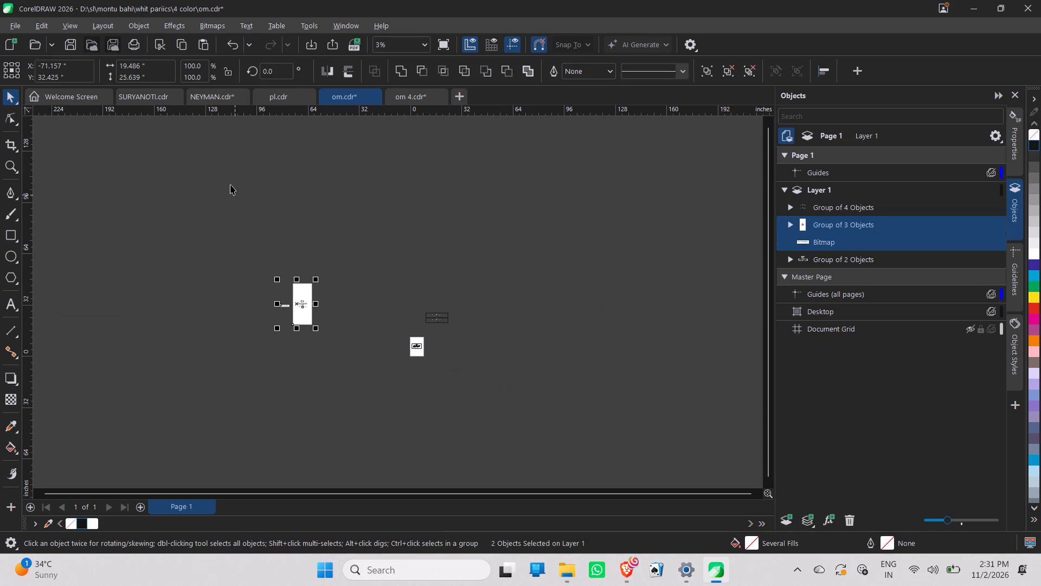
key("Delete")
Examine the framed Nargis logo on the page and the nested groups and curves it is built from.
left_click_drag(414, 233, 559, 473)
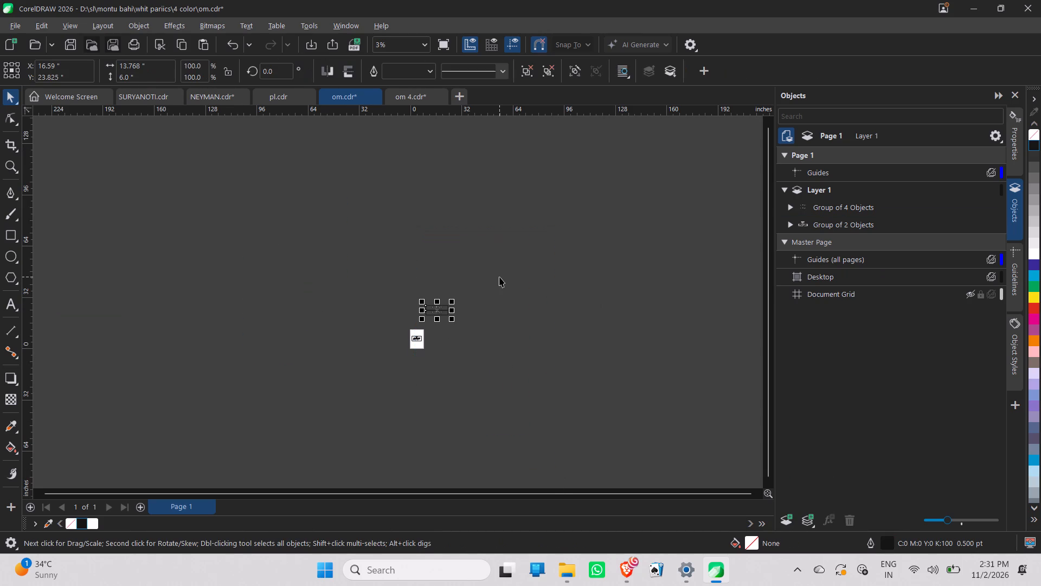
scroll(427, 383, "down", 1)
scroll(440, 354, "up", 20)
scroll(440, 354, "up", 5)
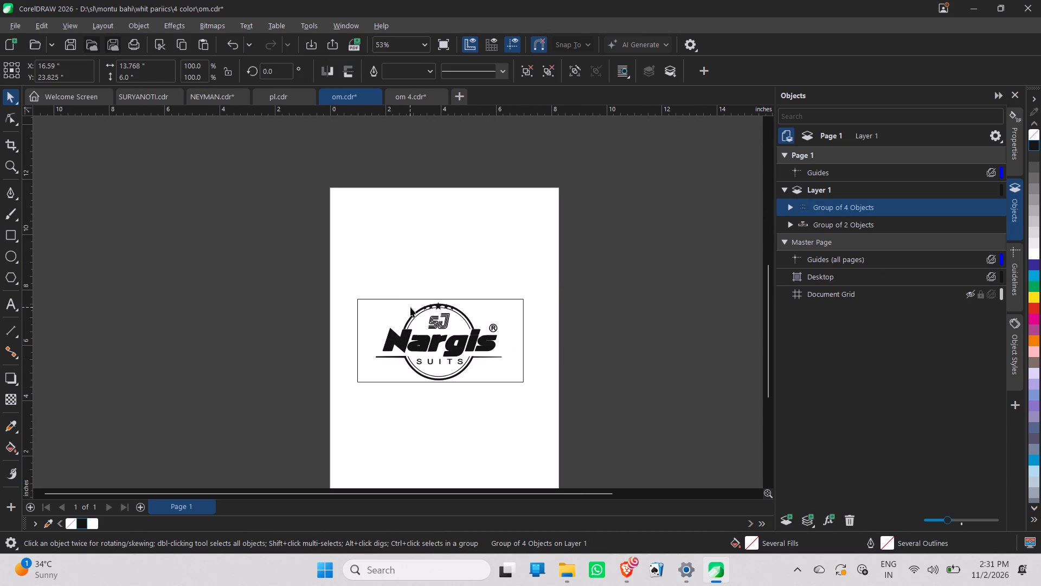
scroll(427, 366, "up", 5)
scroll(371, 347, "up", 5)
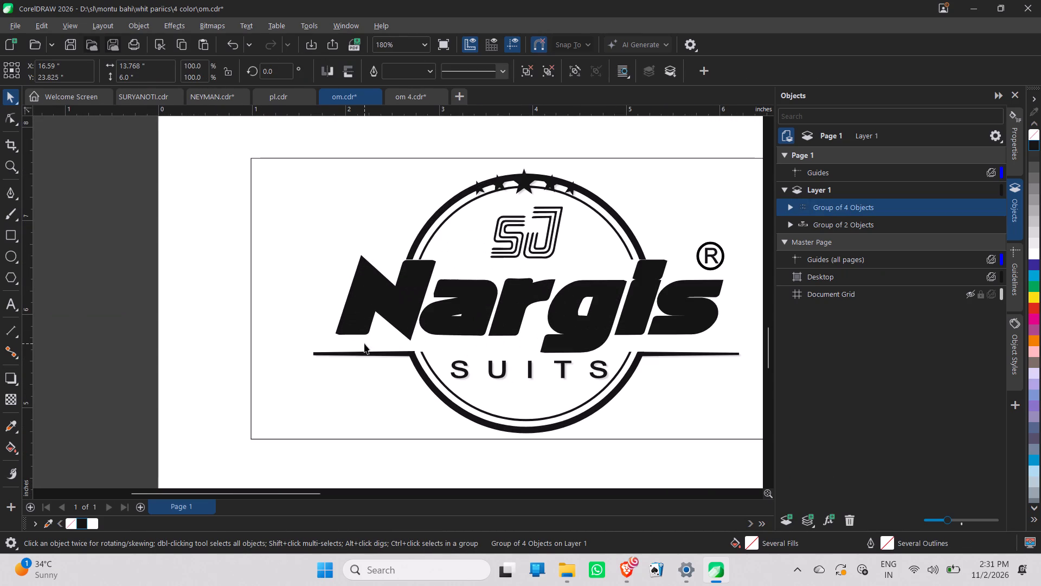
left_click(569, 189)
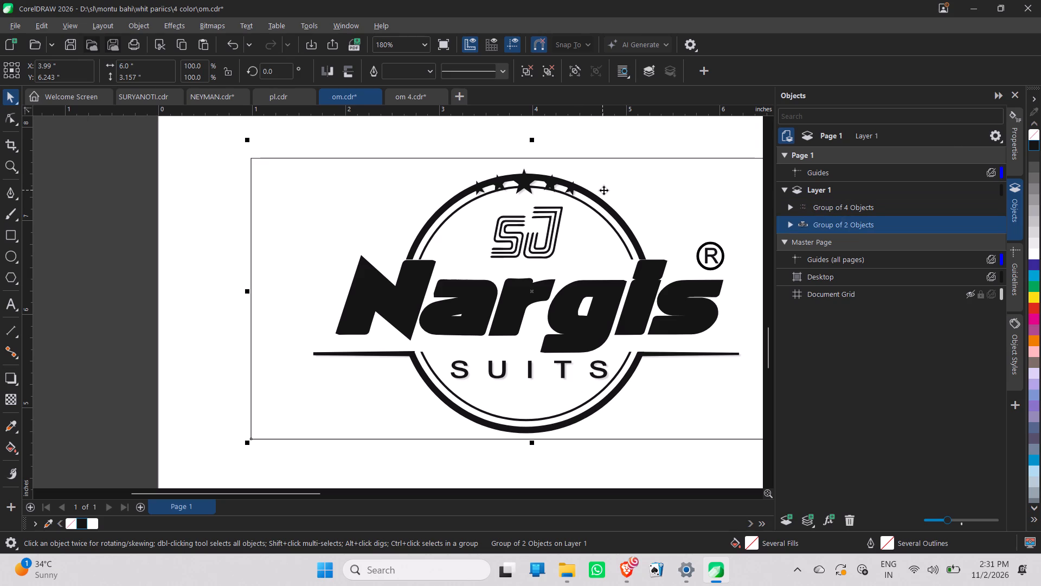
left_click(791, 223)
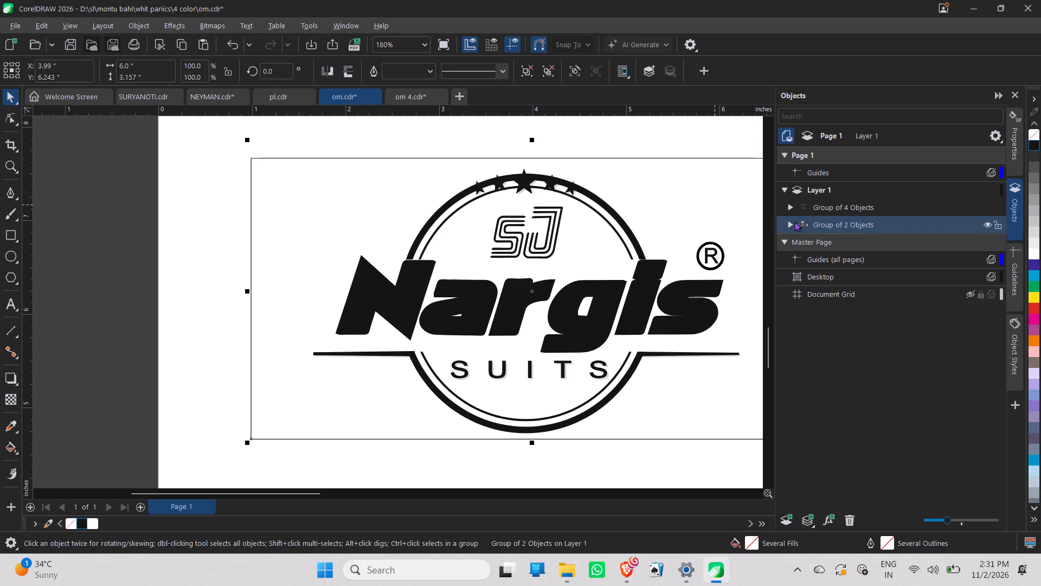
left_click(794, 222)
left_click(793, 224)
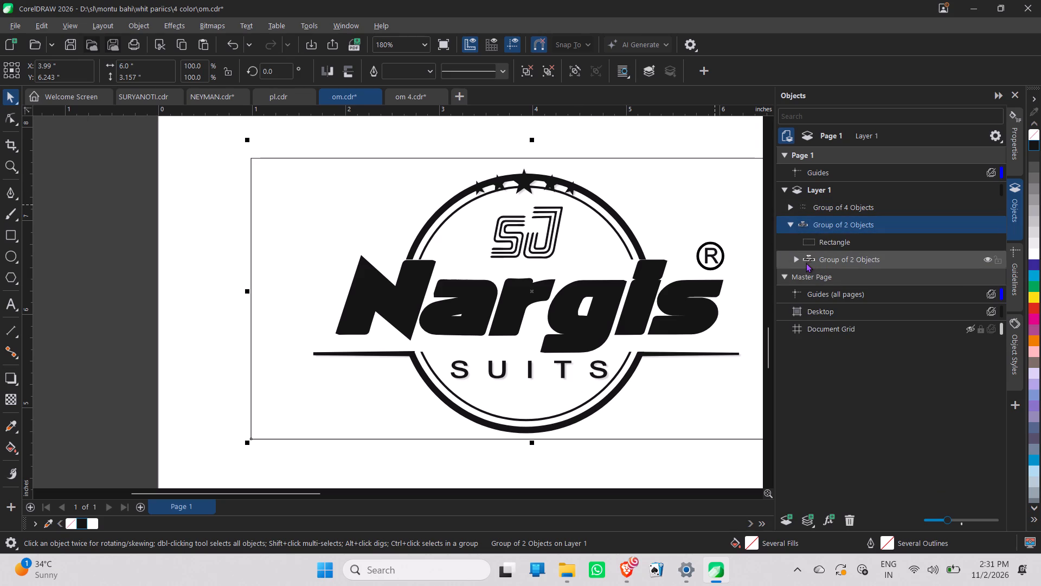
left_click(796, 258)
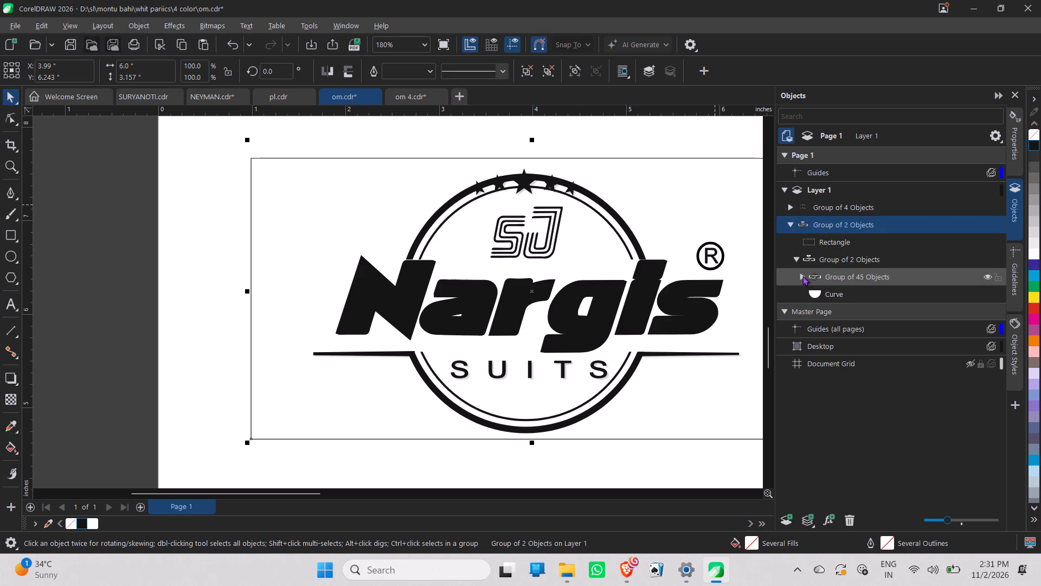
left_click(802, 276)
scroll(811, 310, "down", 20)
scroll(811, 310, "down", 20)
scroll(811, 310, "down", 20)
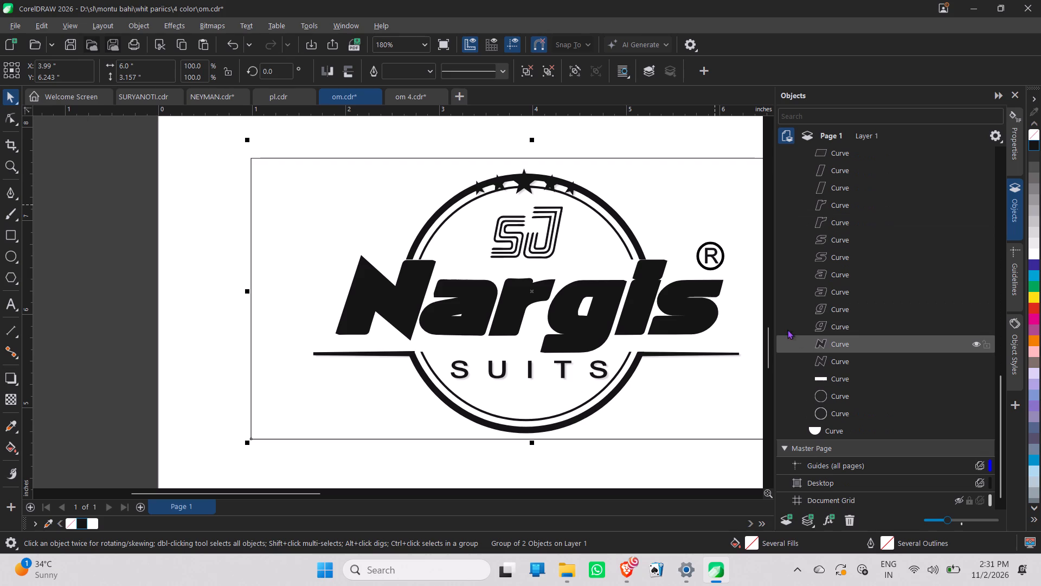
scroll(810, 351, "up", 6)
scroll(602, 417, "up", 6)
scroll(261, 251, "down", 20)
scroll(261, 251, "down", 1)
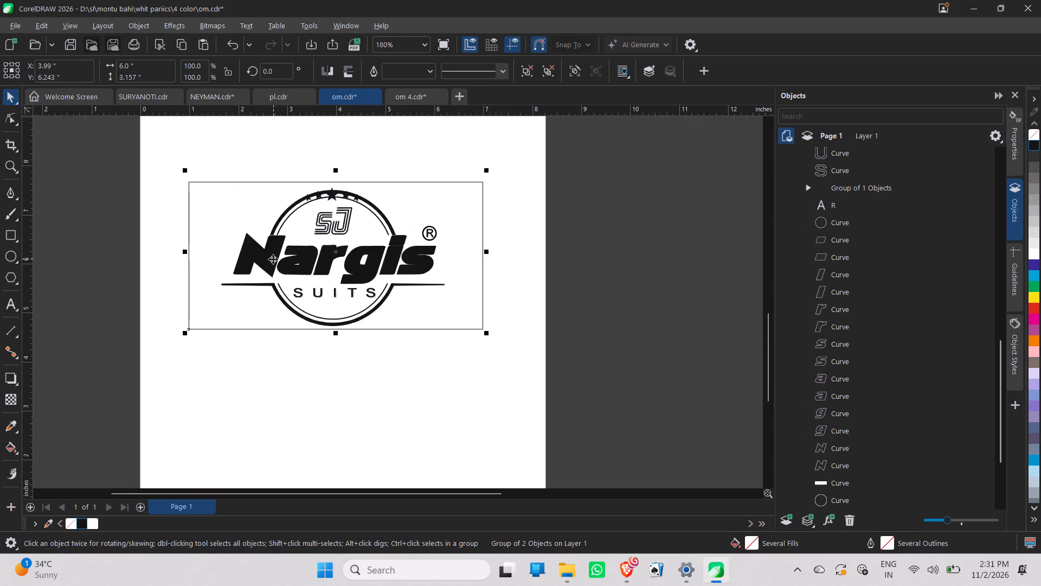
scroll(273, 259, "down", 18)
left_click(388, 298)
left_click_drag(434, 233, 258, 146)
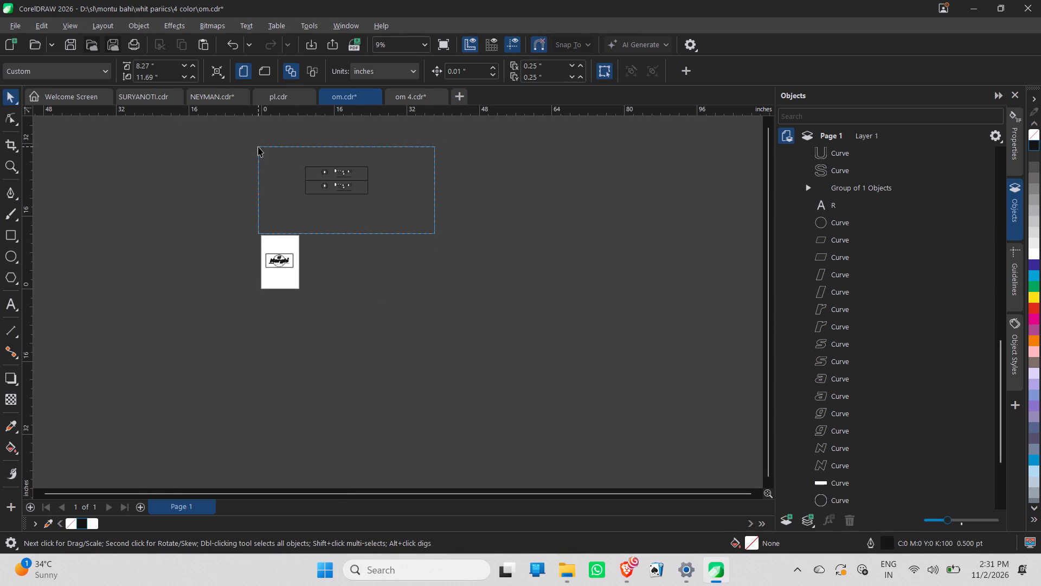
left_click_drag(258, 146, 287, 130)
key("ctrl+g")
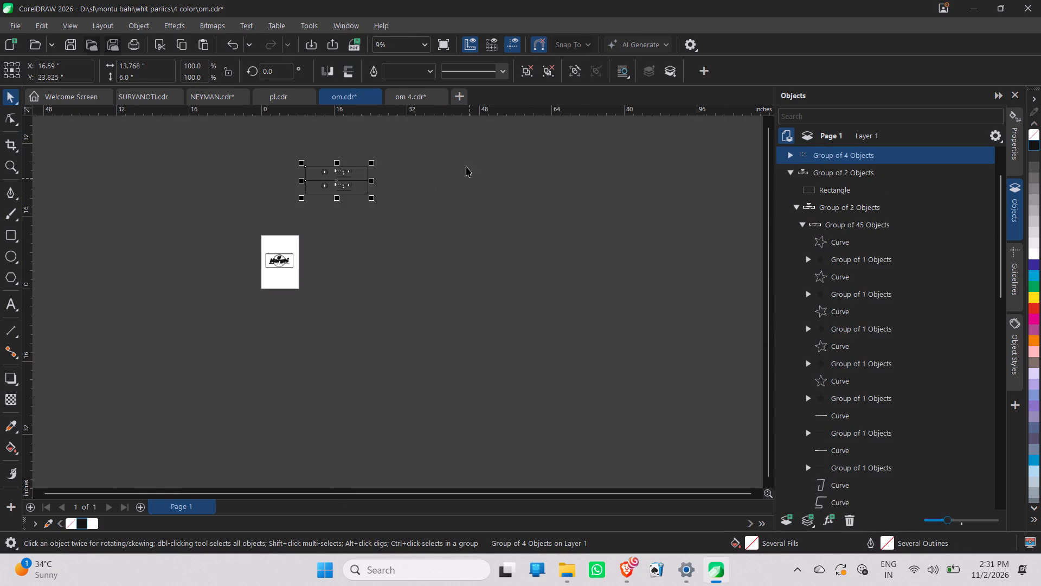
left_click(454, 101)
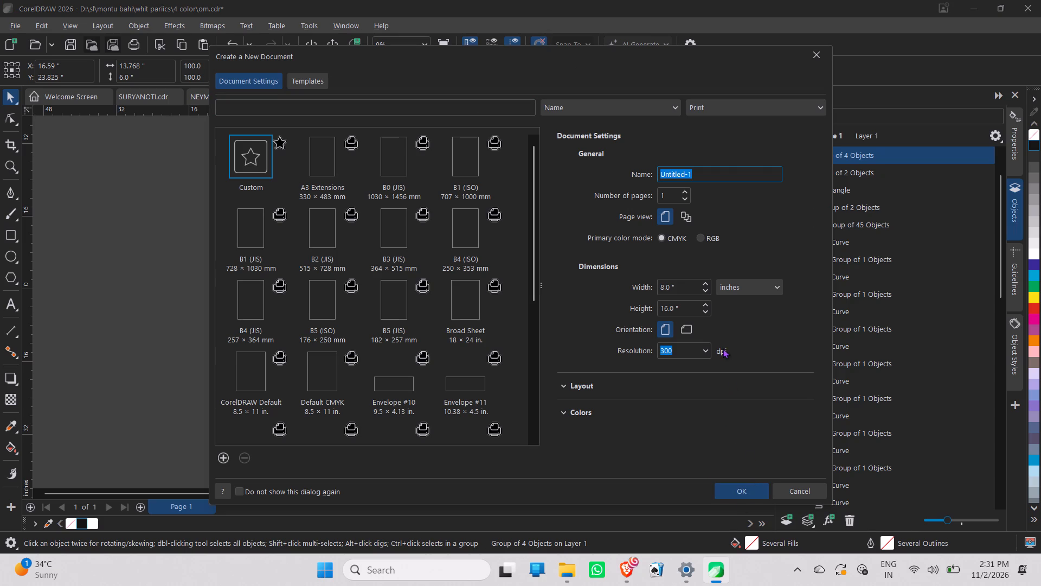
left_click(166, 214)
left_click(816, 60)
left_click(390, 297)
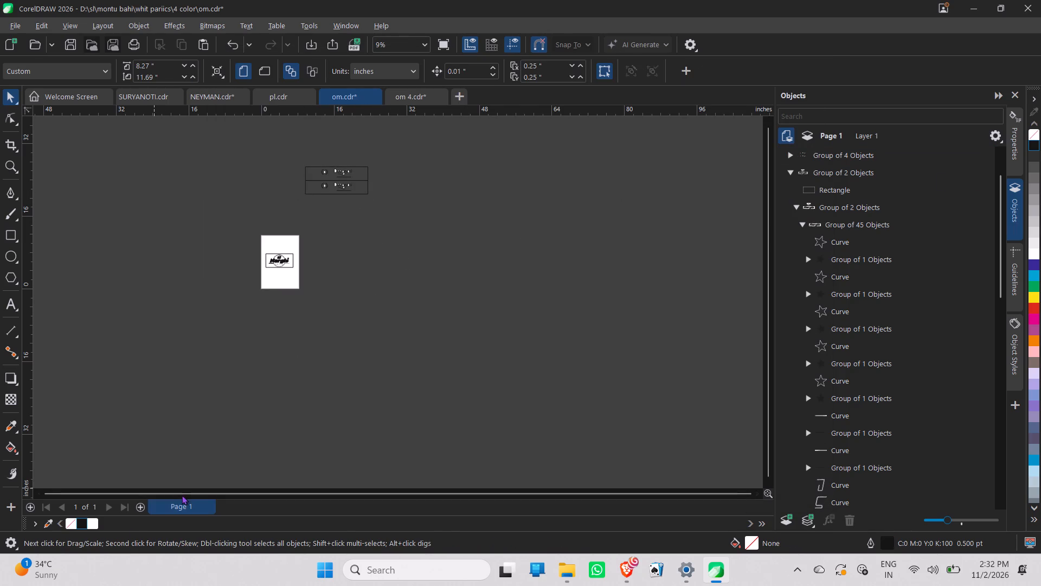
Add a second page to om.cdr after Page 1.
left_click(142, 502)
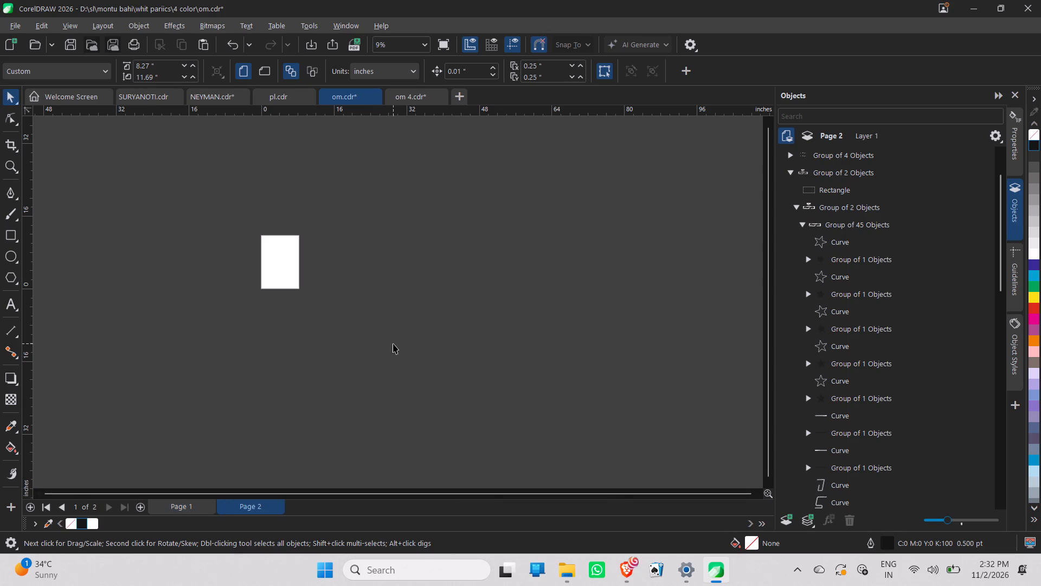
left_click(393, 343)
Cut the group of two framed Deepjyoti logos from Page 1 and paste it onto Page 2.
left_click(176, 513)
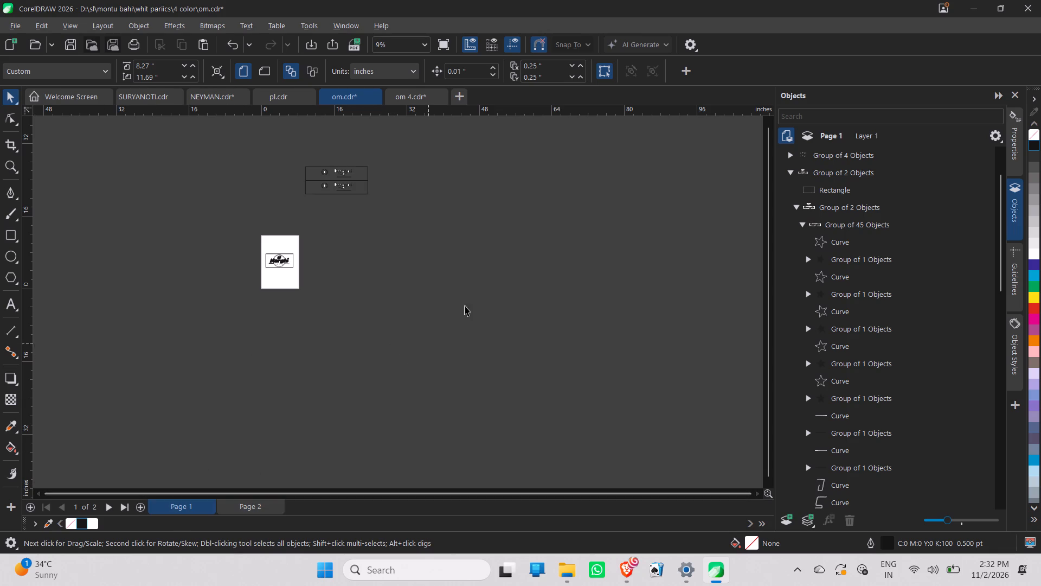
left_click_drag(467, 301, 209, 132)
left_click(422, 234)
left_click_drag(426, 247, 284, 149)
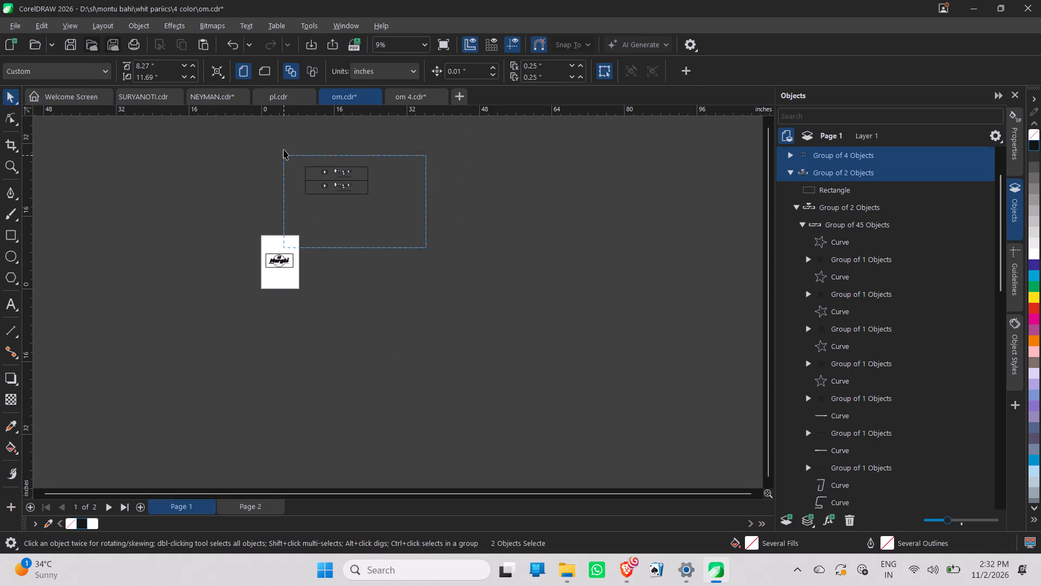
left_click_drag(284, 149, 282, 129)
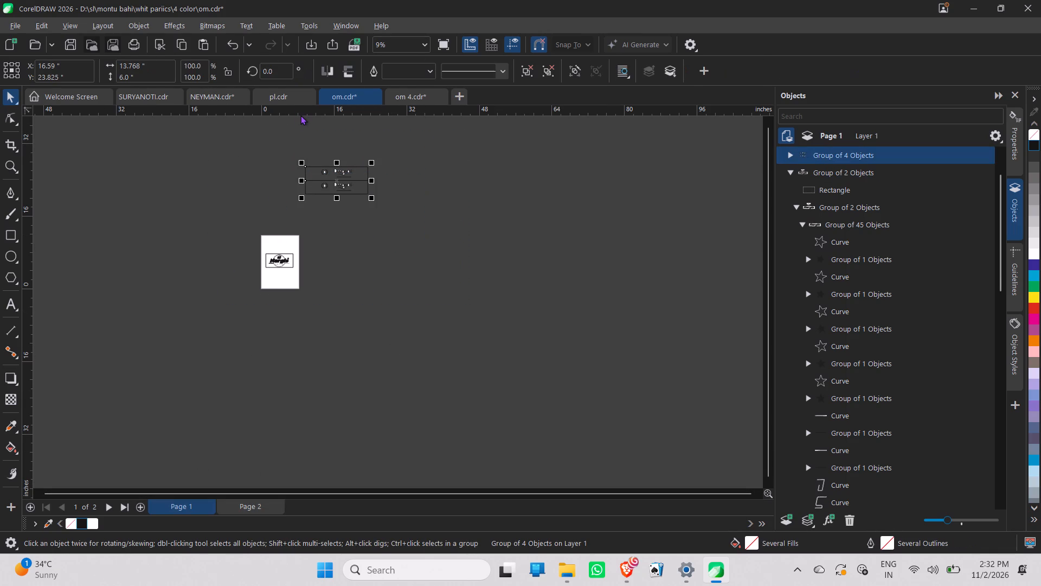
key("ctrl+x")
left_click(271, 506)
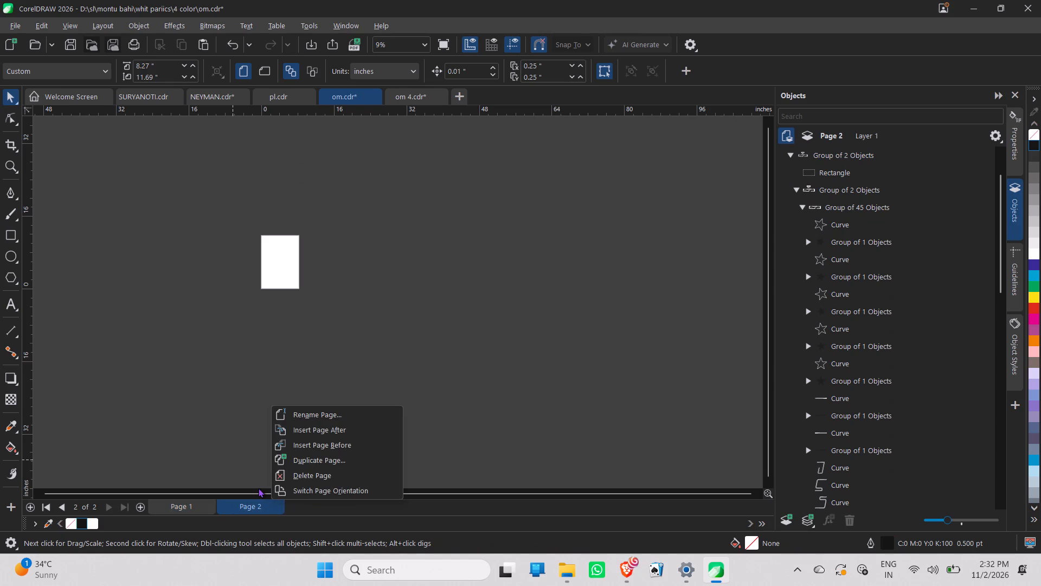
left_click(252, 504)
left_click(252, 505)
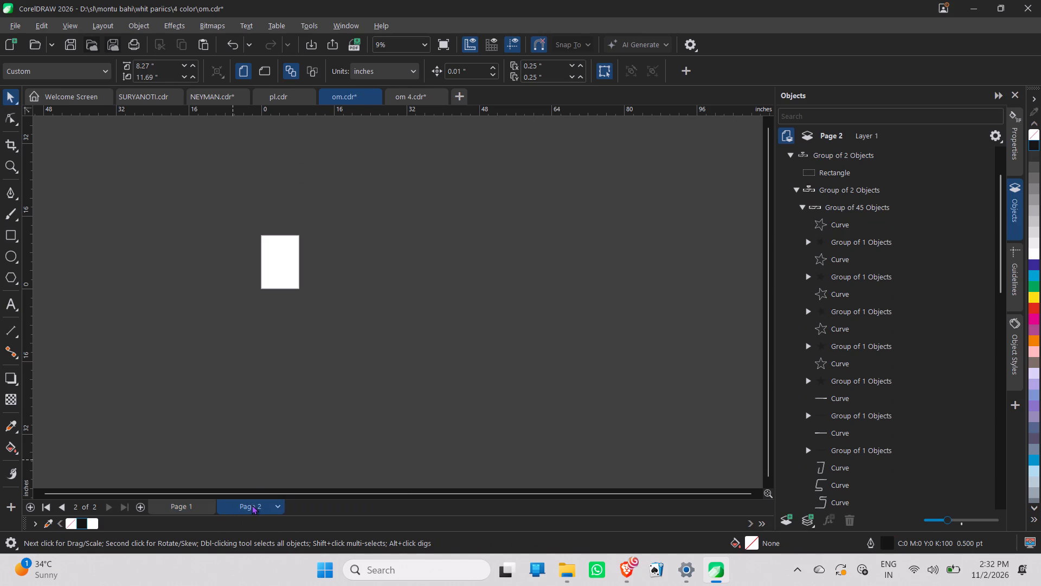
key("ctrl+v")
Move the pasted Deepjyoti group onto the Page 2 sheet, centred at about X 7.15, Y 5.66 inches.
left_click_drag(340, 187, 364, 278)
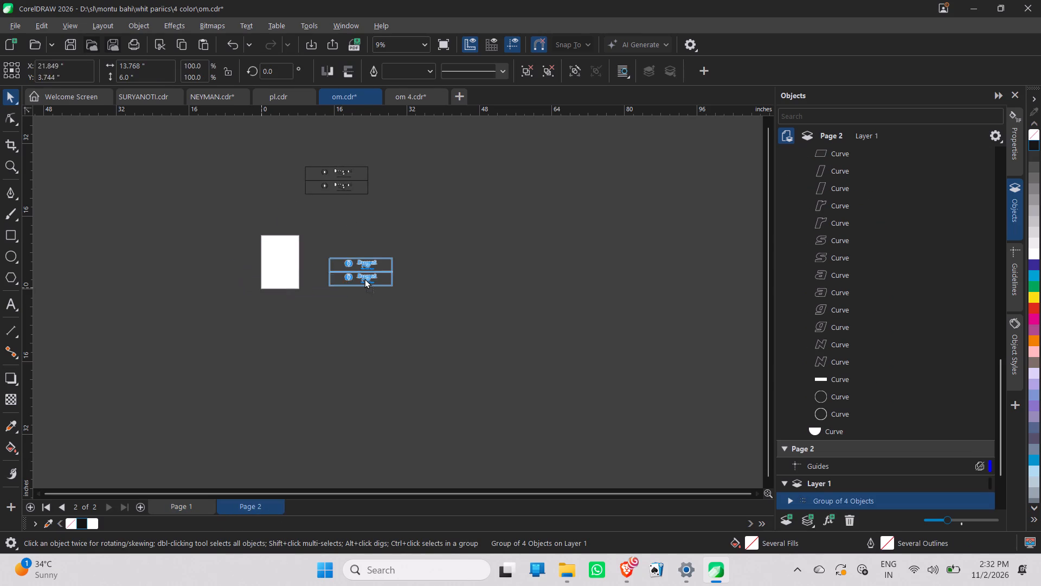
left_click_drag(364, 278, 298, 270)
left_click(401, 264)
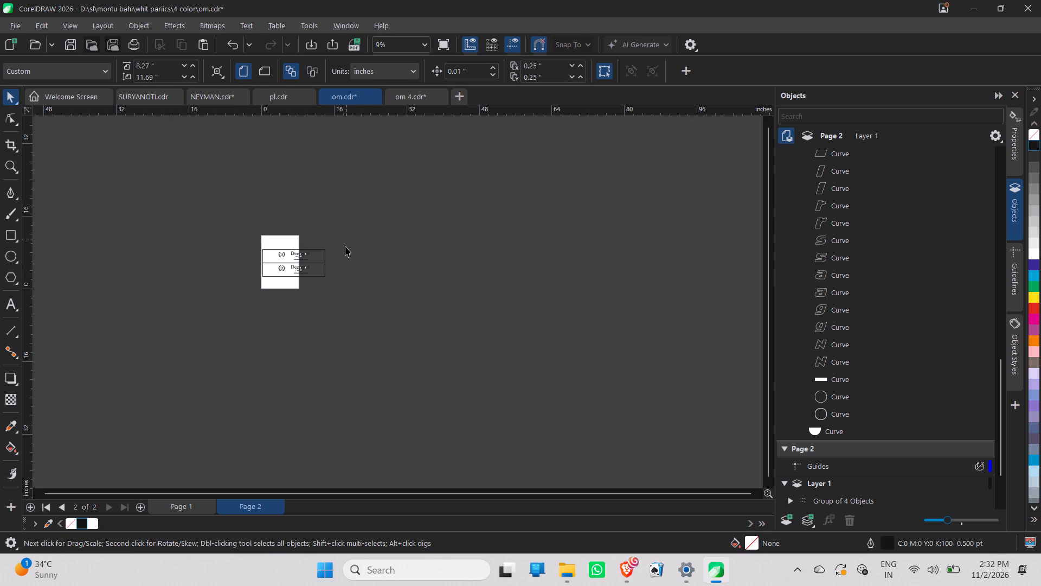
left_click(313, 265)
left_click(375, 249)
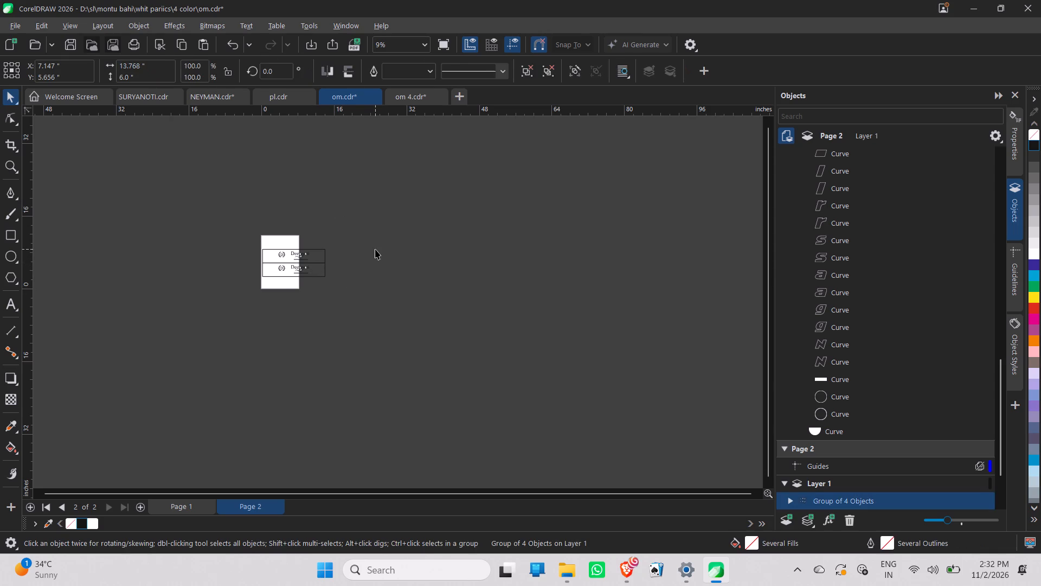
Change the page orientation to landscape, 11.69 by 8.27 inches.
left_click(296, 187)
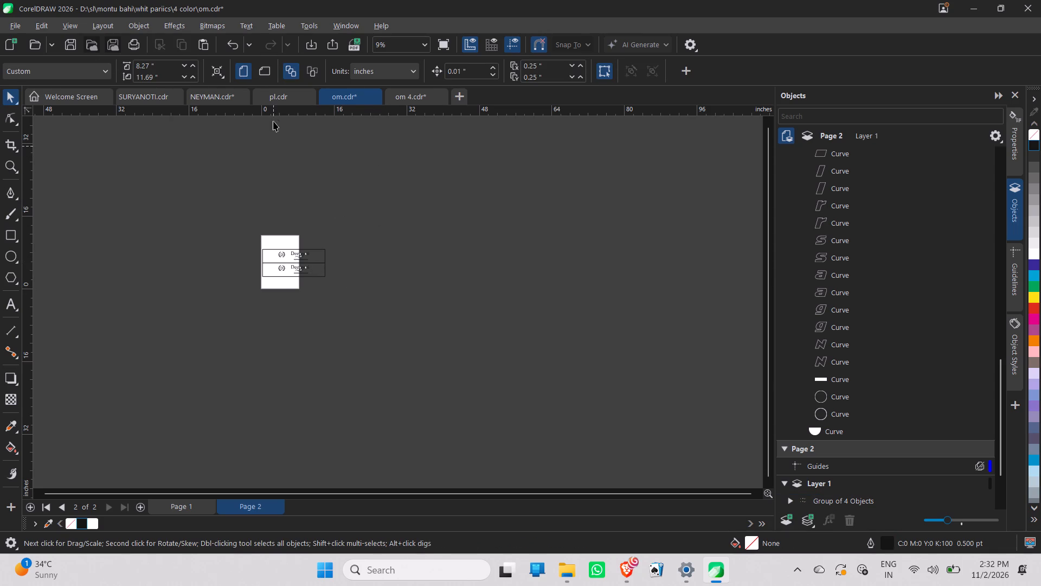
left_click(265, 63)
left_click(321, 174)
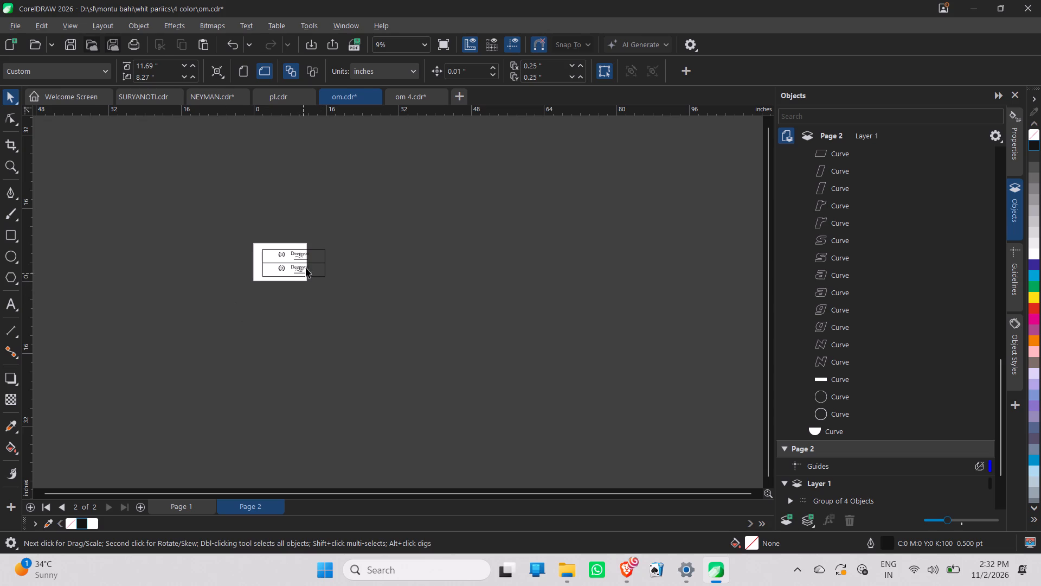
Reposition the Deepjyoti group over the landscape page, centred at about X 7.42, Y 4.07 inches.
left_click(307, 264)
left_click_drag(307, 264, 297, 266)
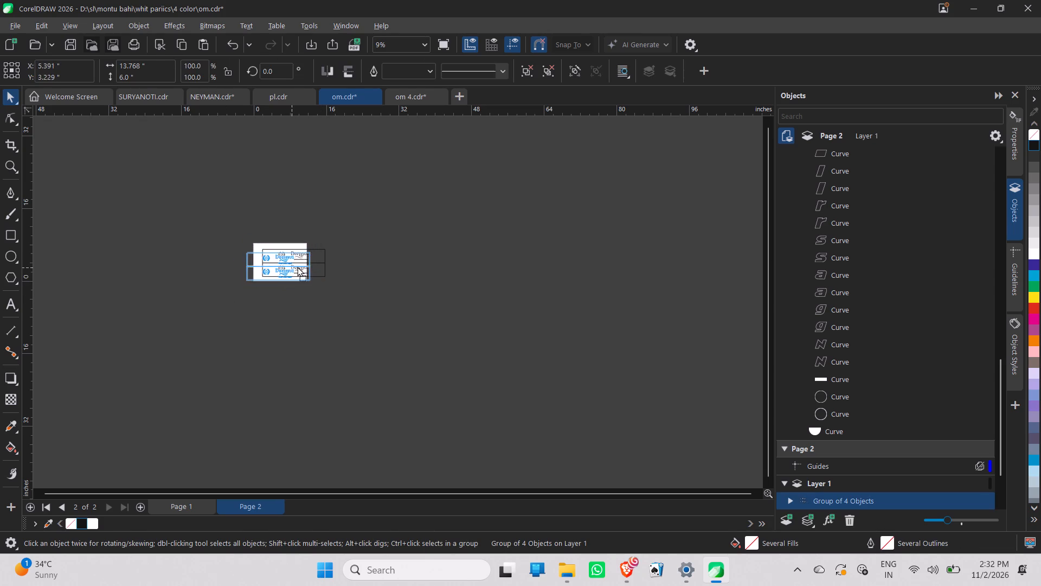
left_click_drag(297, 266, 301, 264)
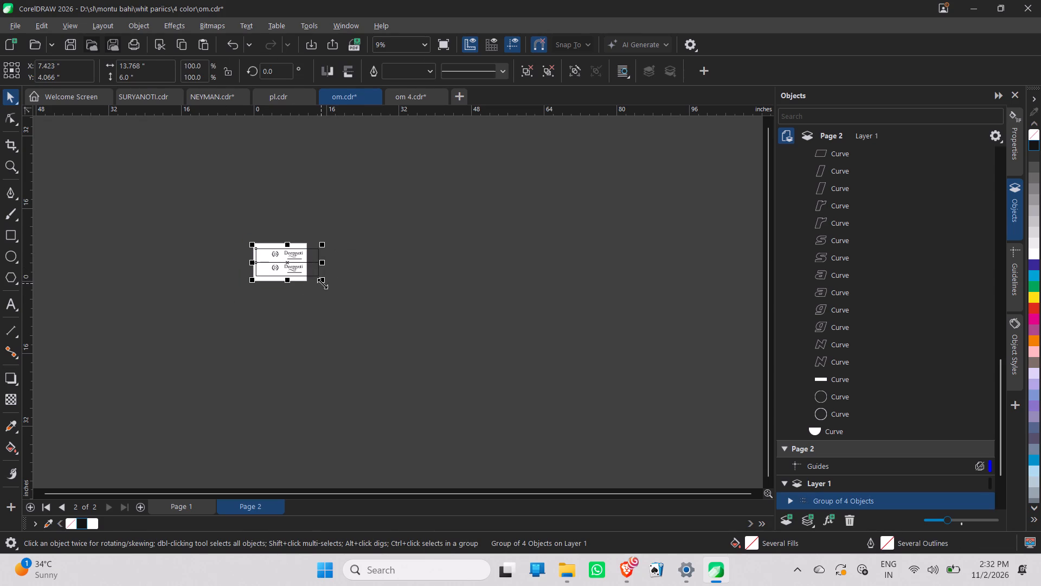
Switch to Brave and bring the downloaded Untitled-3.pdf into Page 2 of om.cdr, importing its text as text and cropping content to the drawing page.
key("alt+Tab")
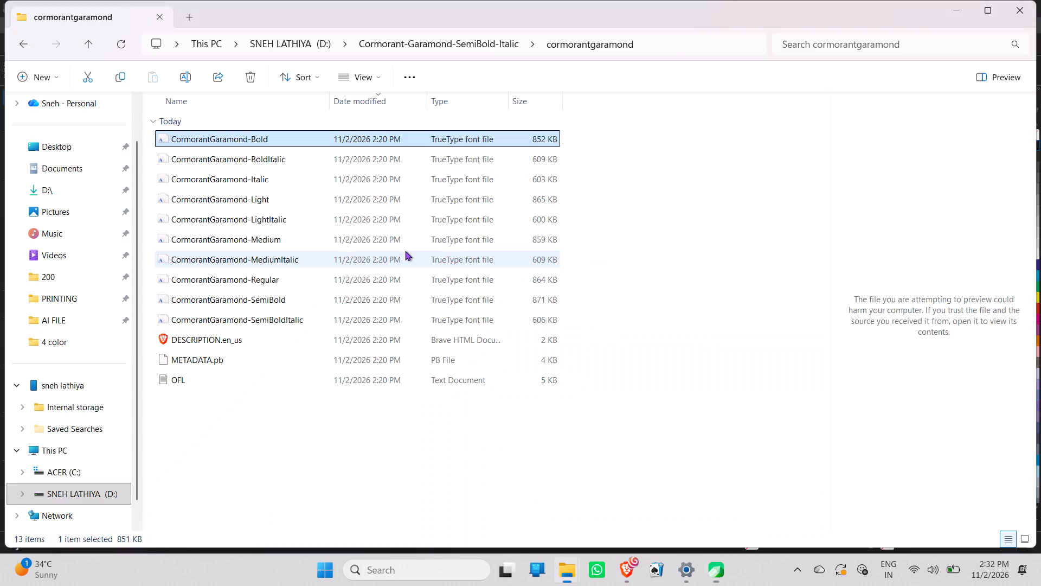
key("alt+Tab")
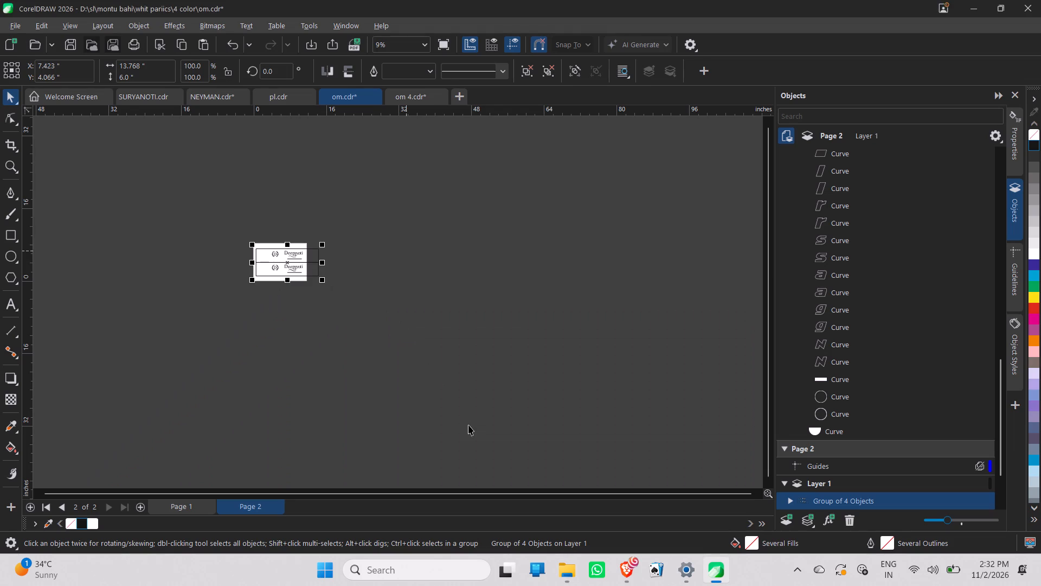
key("alt+Tab")
key("alt+Tab")
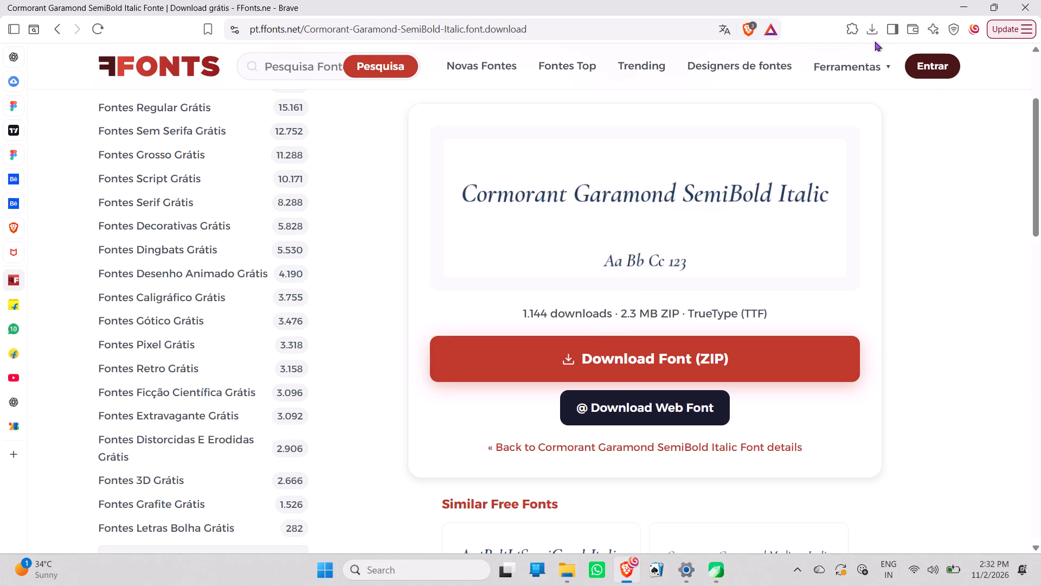
left_click(873, 32)
left_click_drag(735, 141, 678, 289)
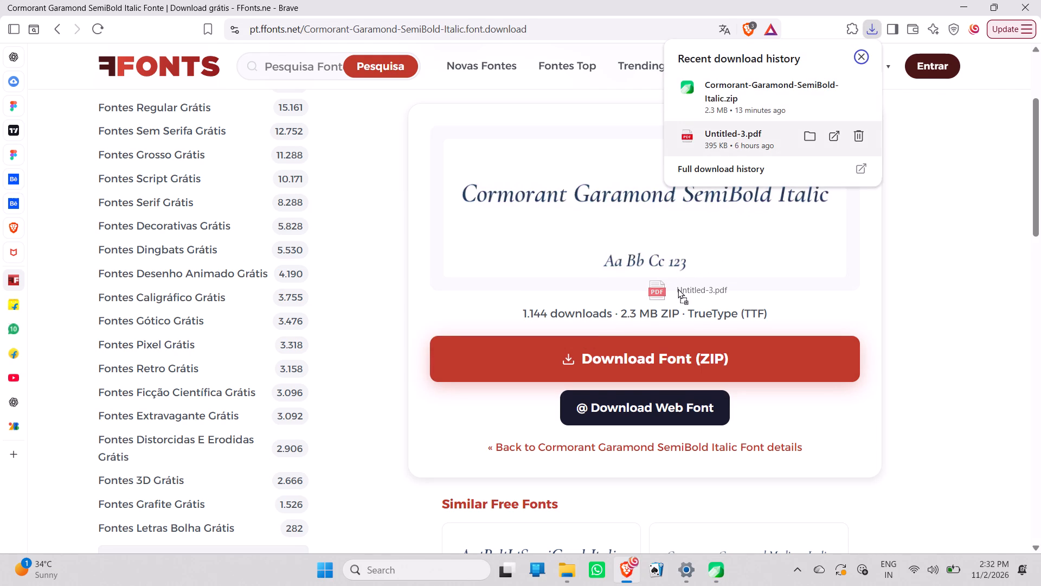
left_click_drag(678, 289, 502, 322)
key("alt+Tab")
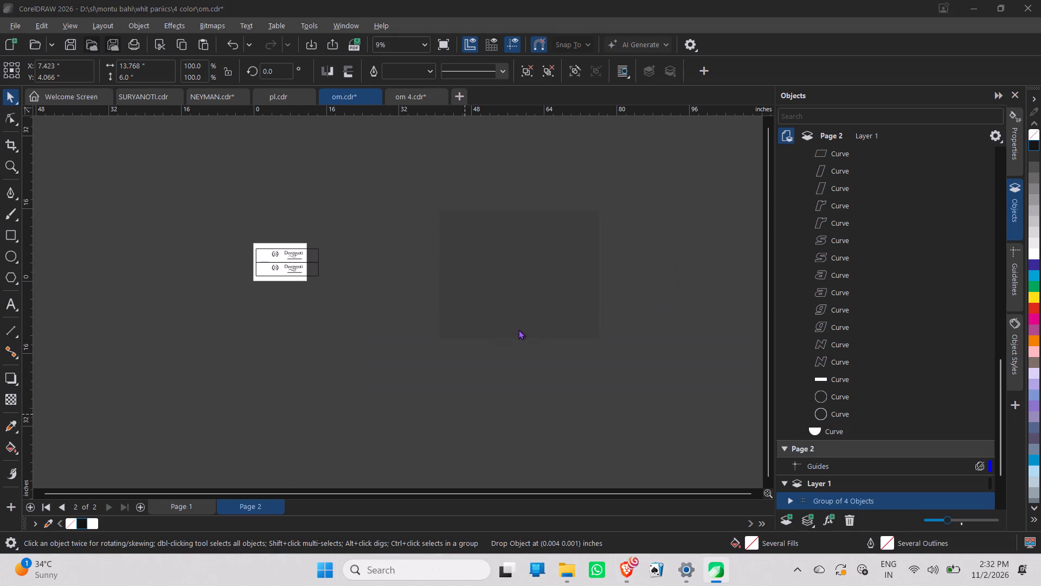
left_click(526, 327)
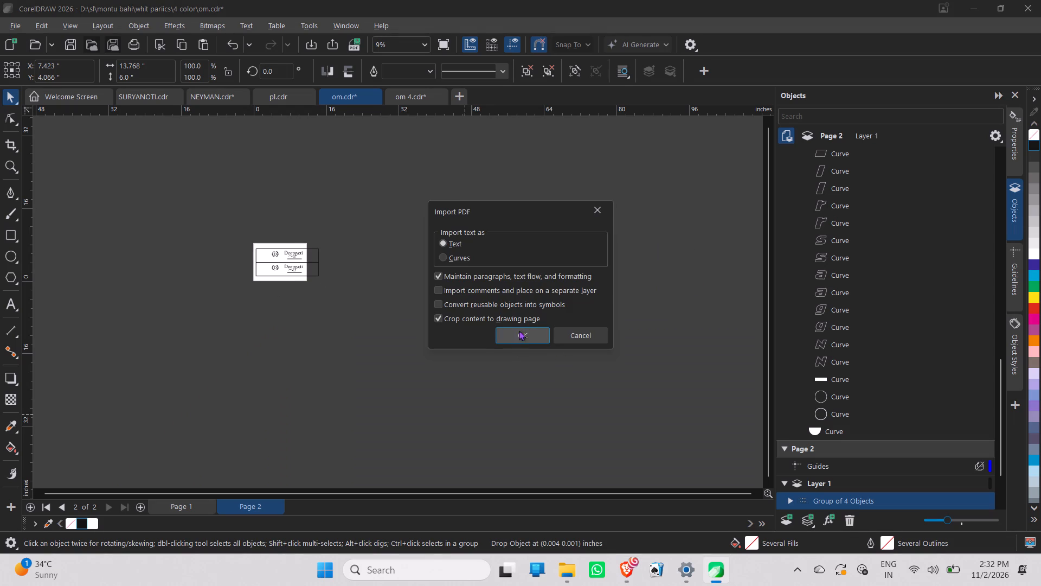
Finish importing Untitled-3.pdf with the PANOSE suggested font match, placing its Garima artwork on the pasteboard beside the Deepjyoti group.
left_click(519, 330)
left_click(586, 438)
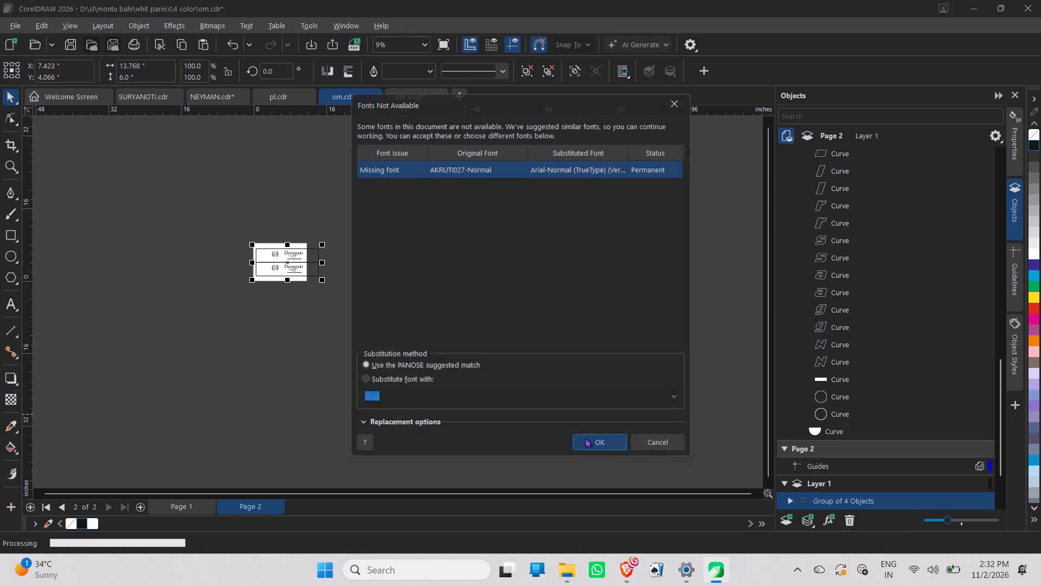
left_click_drag(510, 317, 294, 251)
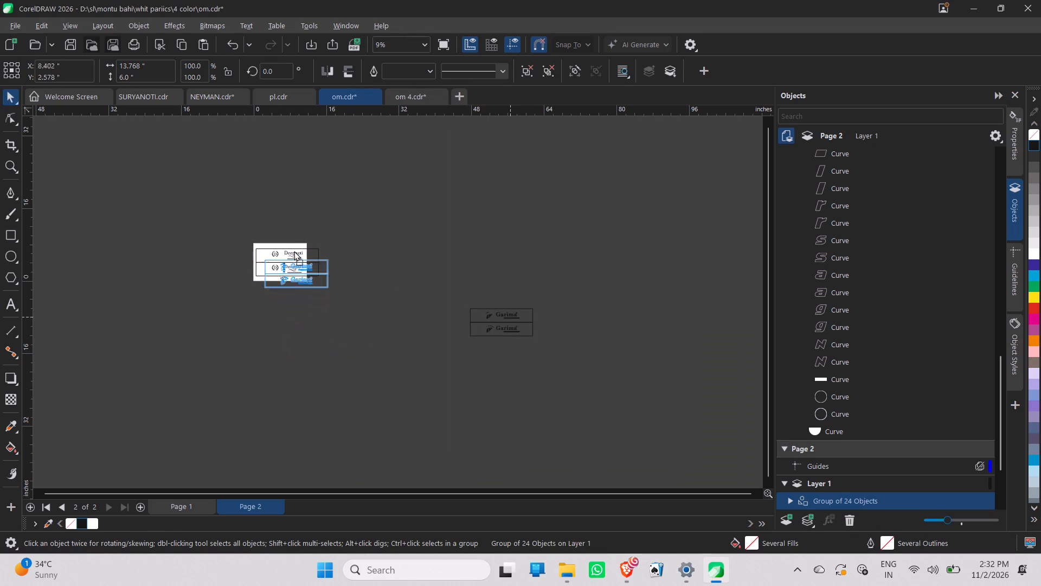
left_click_drag(294, 251, 433, 239)
left_click_drag(531, 233, 524, 239)
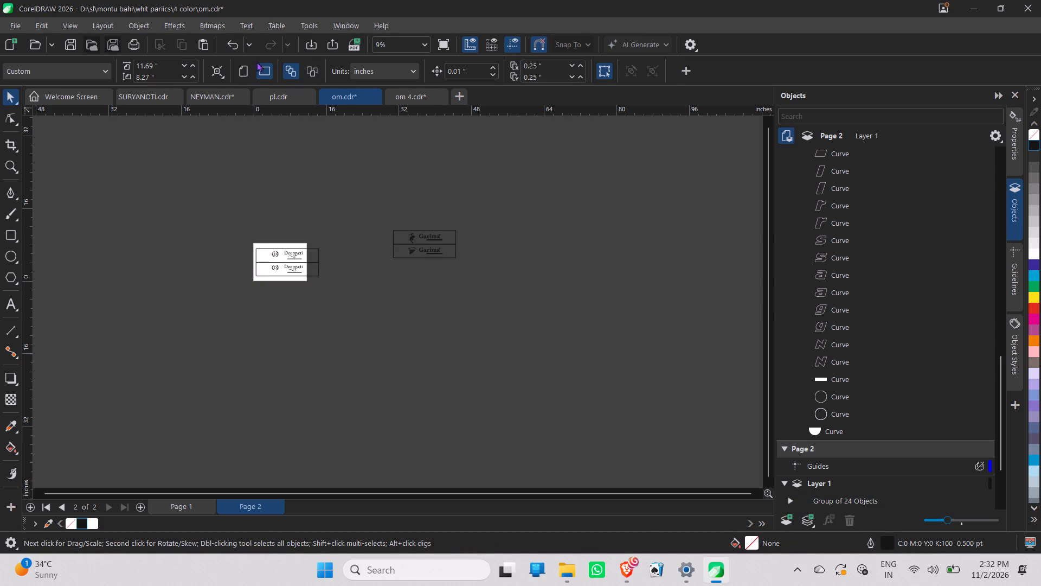
Change the page orientation to portrait, 8.27 by 11.69 inches.
left_click(240, 62)
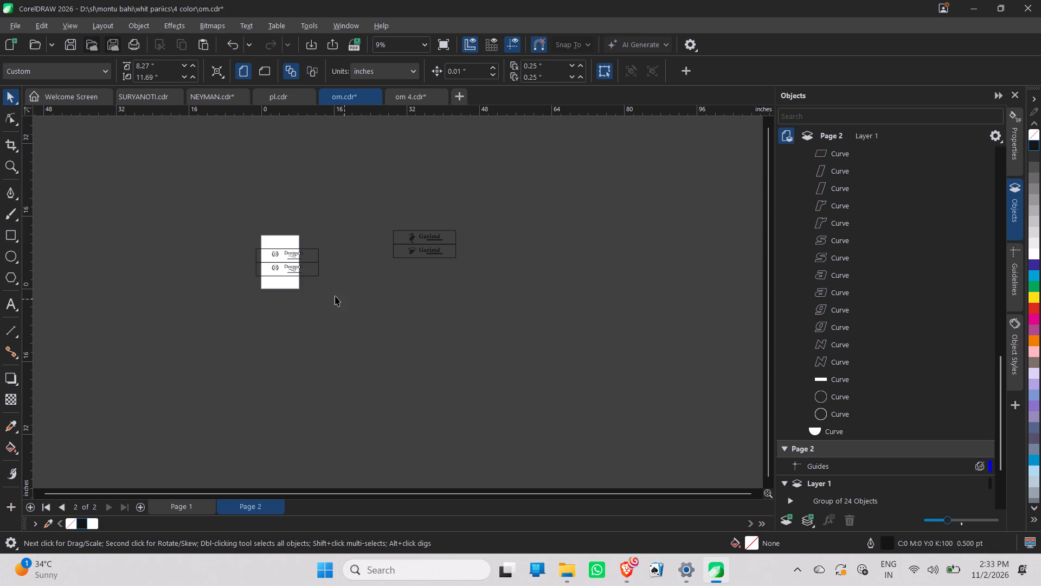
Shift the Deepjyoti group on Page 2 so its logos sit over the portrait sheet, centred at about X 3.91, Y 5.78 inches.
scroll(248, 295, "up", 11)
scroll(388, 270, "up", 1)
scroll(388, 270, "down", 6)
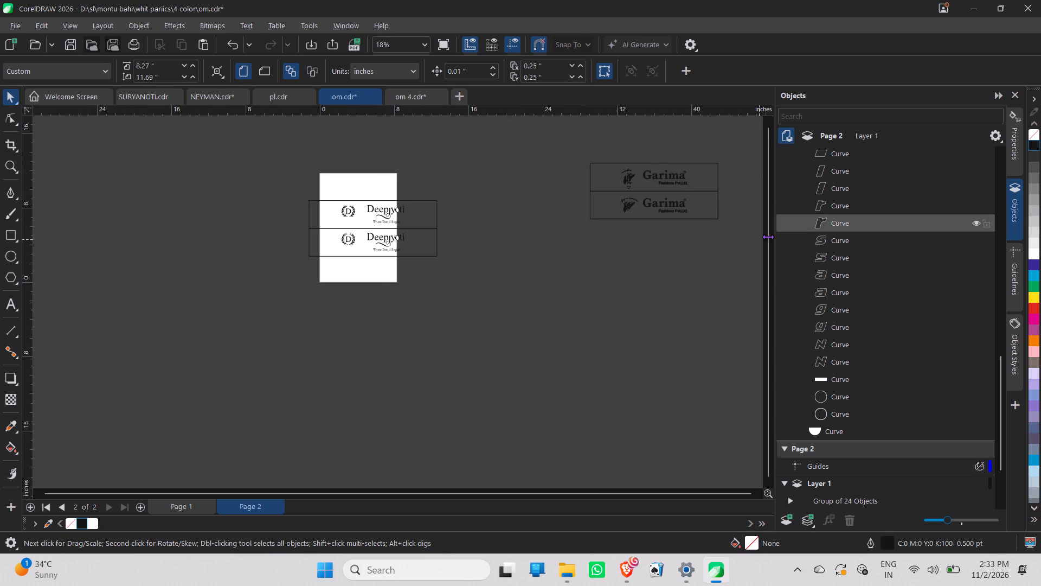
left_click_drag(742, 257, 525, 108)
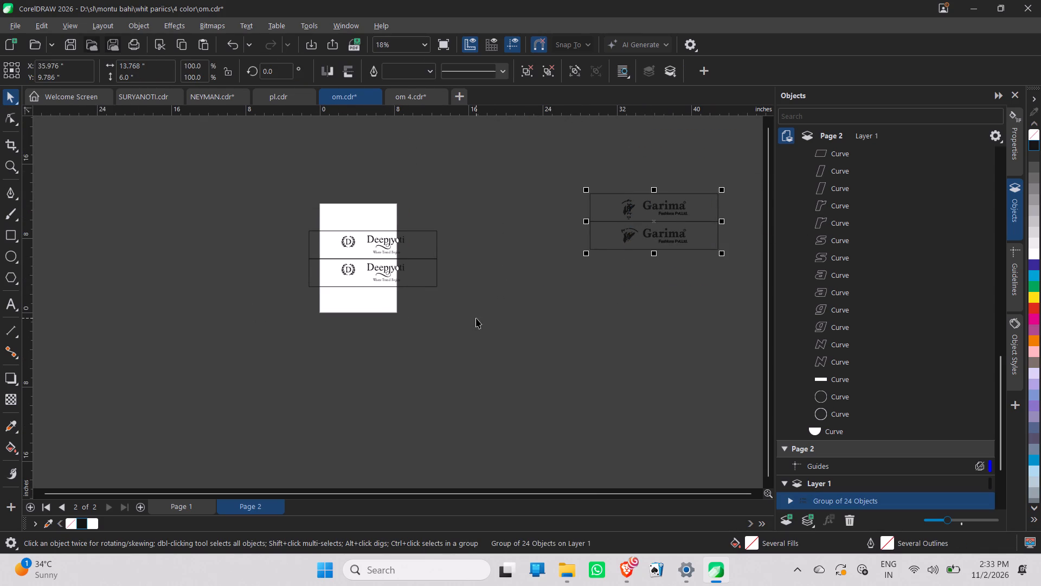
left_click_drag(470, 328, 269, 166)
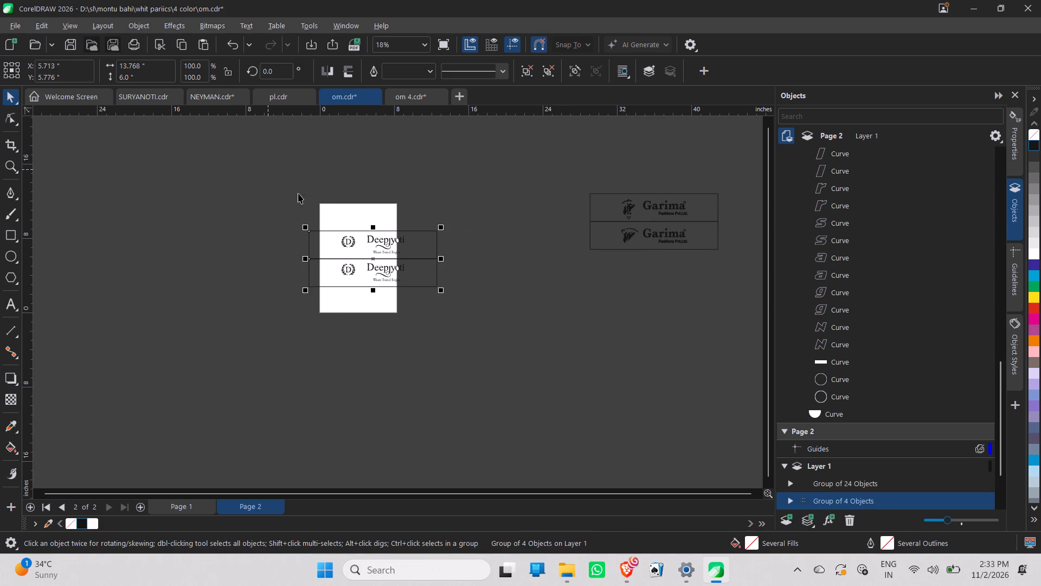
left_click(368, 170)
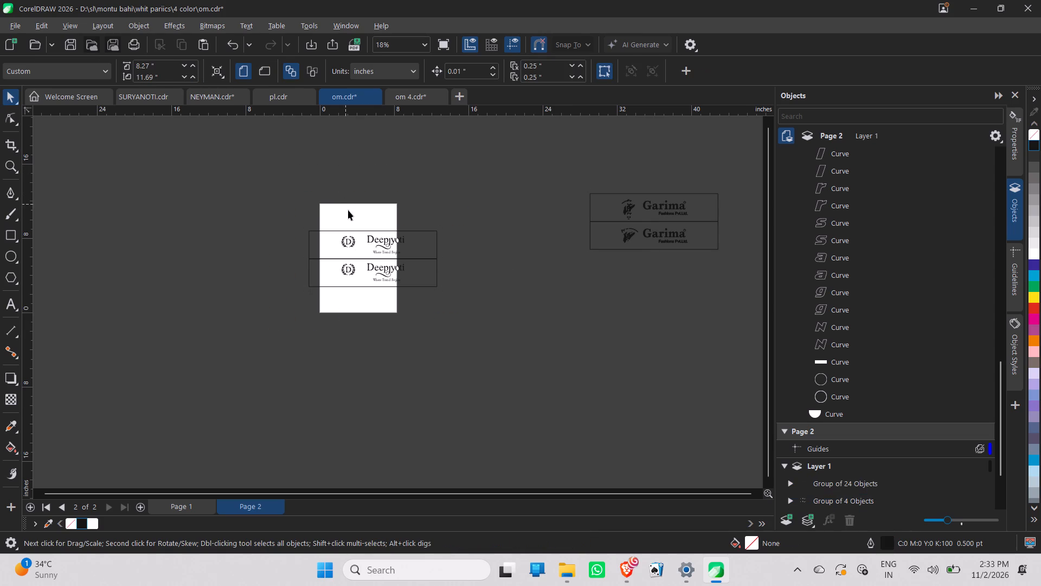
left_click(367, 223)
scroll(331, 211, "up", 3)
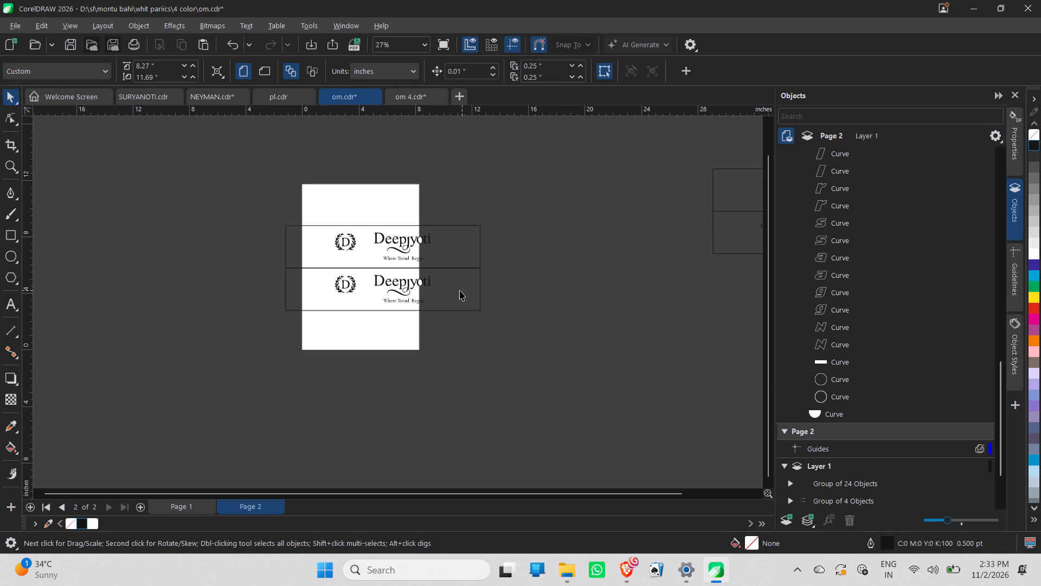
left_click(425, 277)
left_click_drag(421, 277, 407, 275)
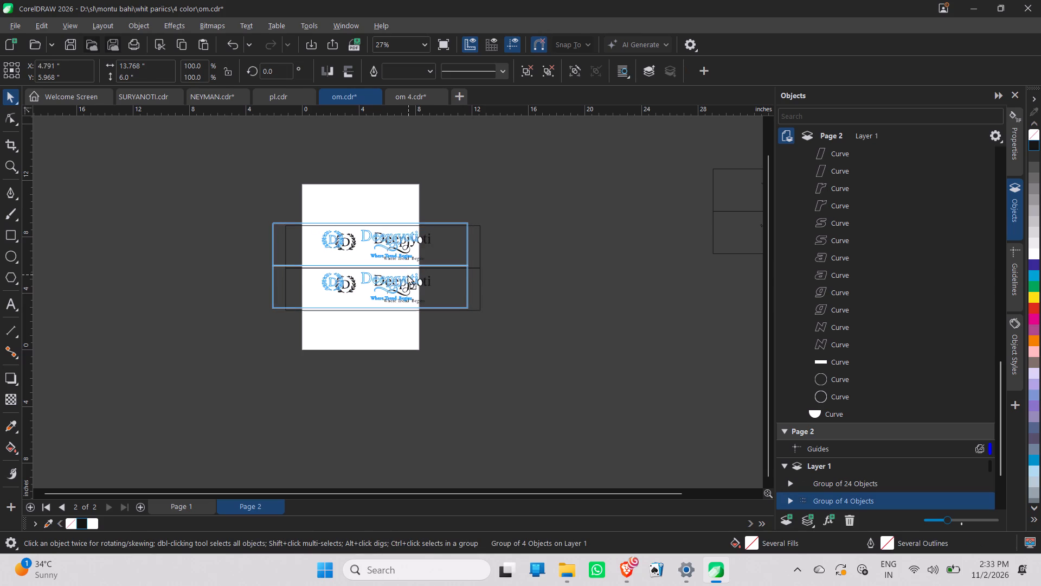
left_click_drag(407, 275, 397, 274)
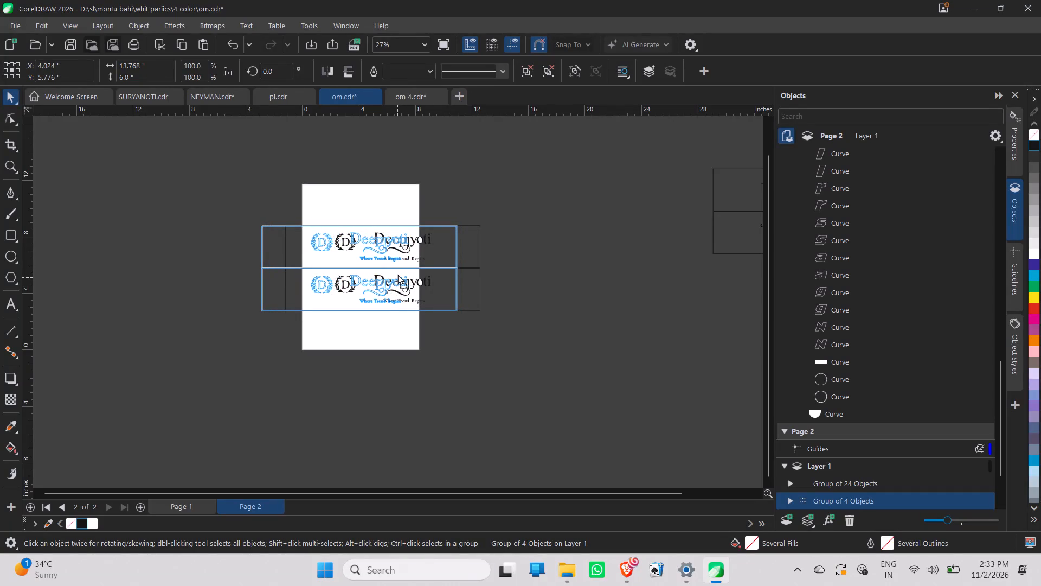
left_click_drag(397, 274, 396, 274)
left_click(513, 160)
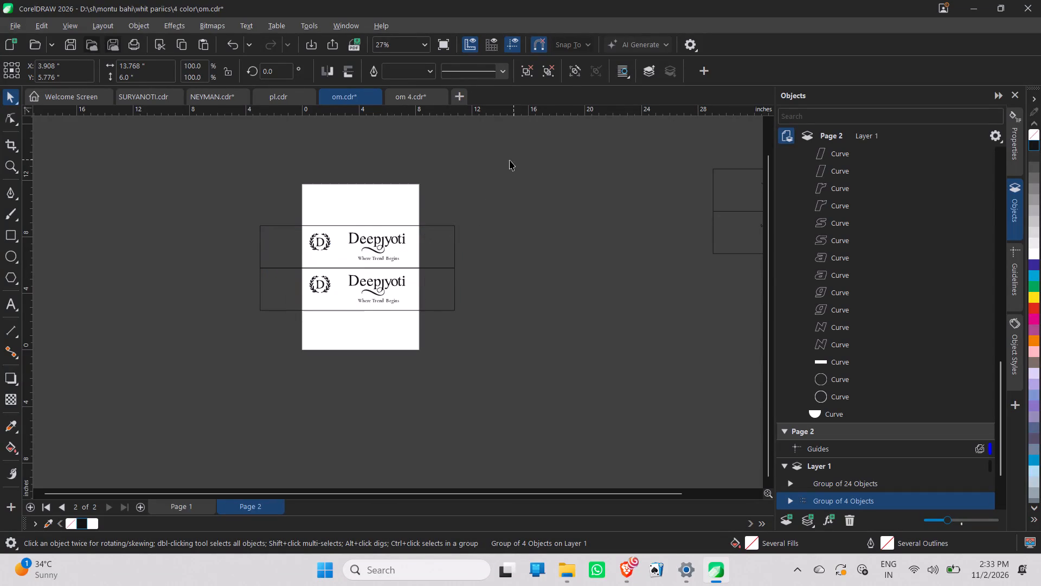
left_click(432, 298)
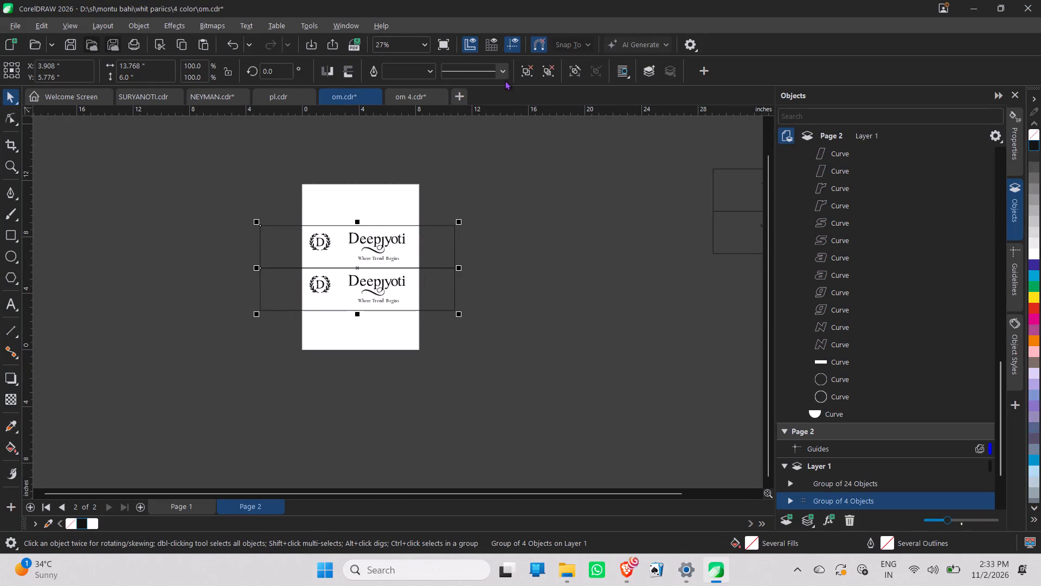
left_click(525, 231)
Save om.cdr.
key("ctrl+s")
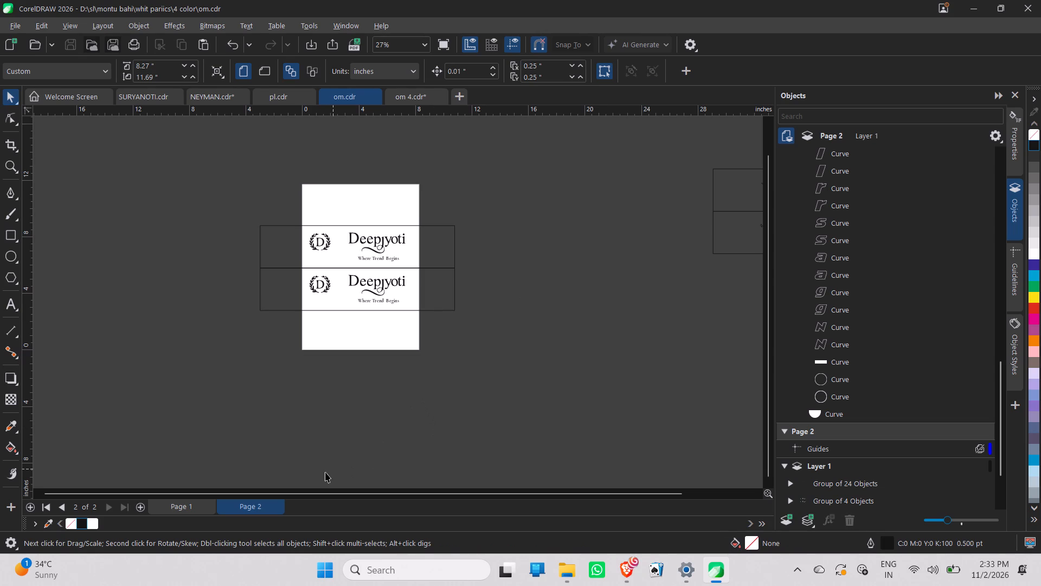
left_click(199, 416)
Move the framed Nargis logo on Page 1 to the top of the sheet, centred at about X 3.99, Y 9.55 inches.
left_click(188, 504)
left_click_drag(359, 270, 347, 277)
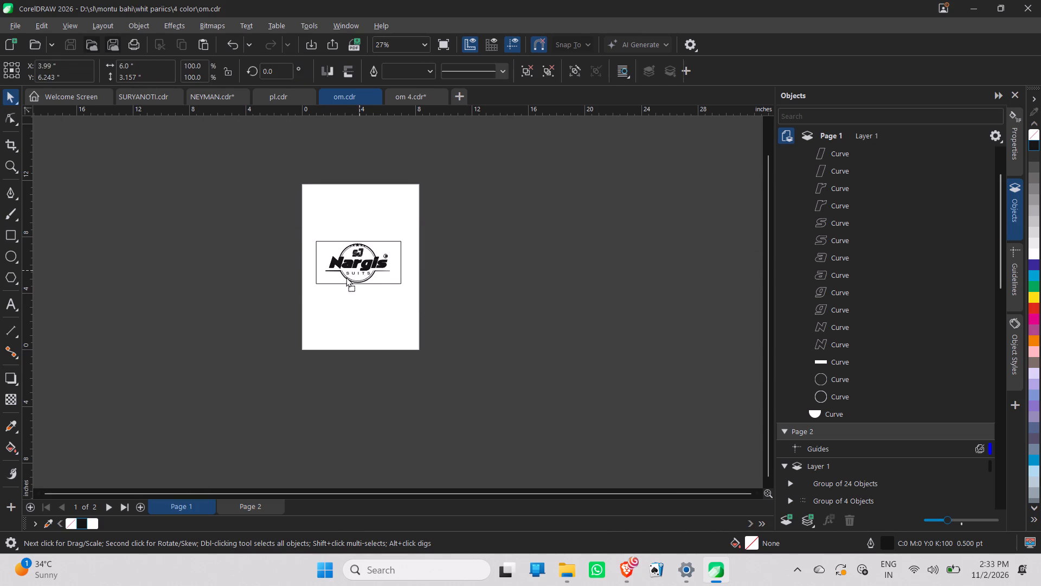
key("ctrl+z")
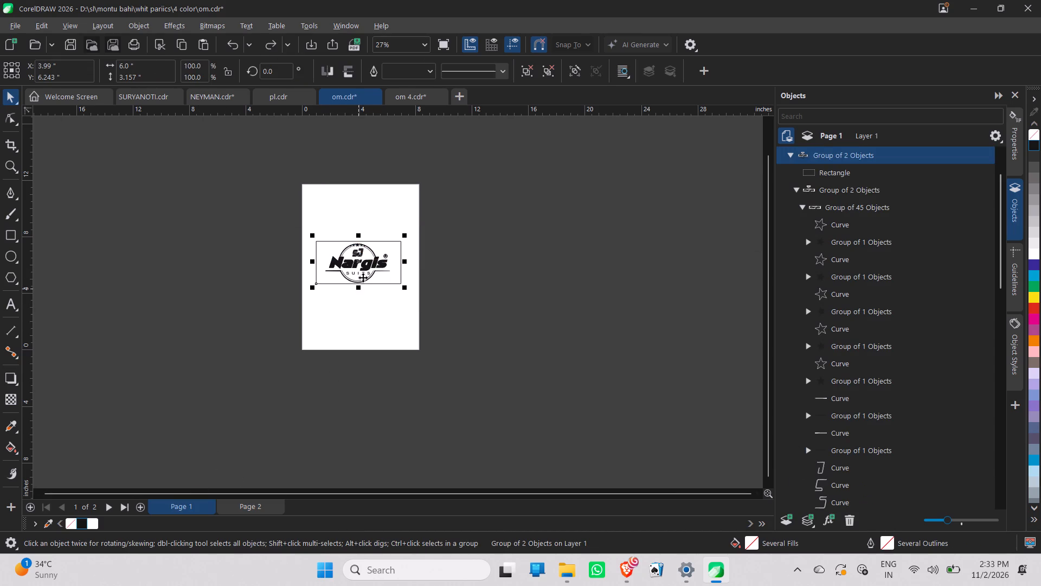
left_click_drag(374, 269, 395, 222)
left_click_drag(525, 220, 498, 227)
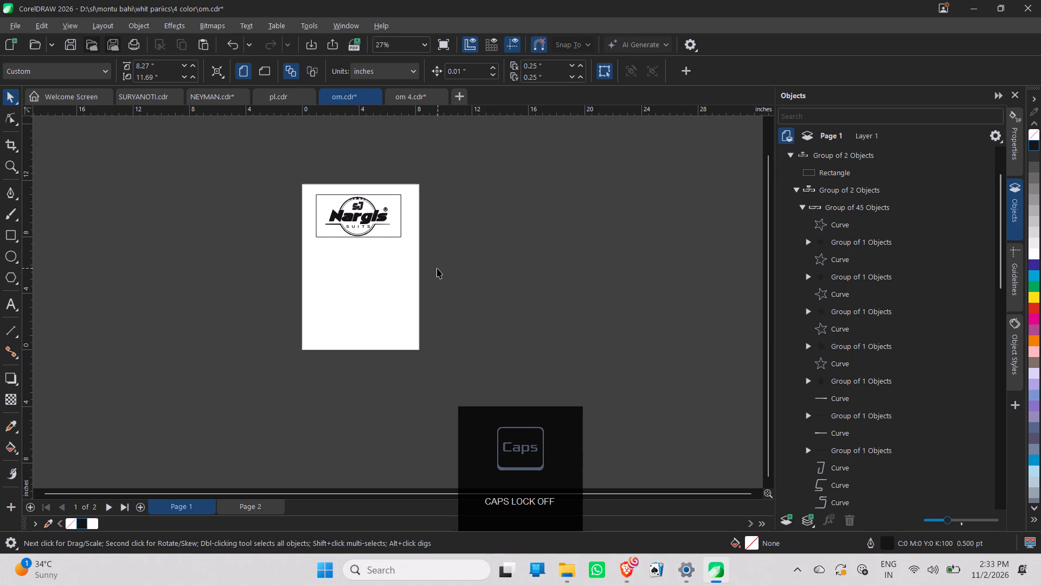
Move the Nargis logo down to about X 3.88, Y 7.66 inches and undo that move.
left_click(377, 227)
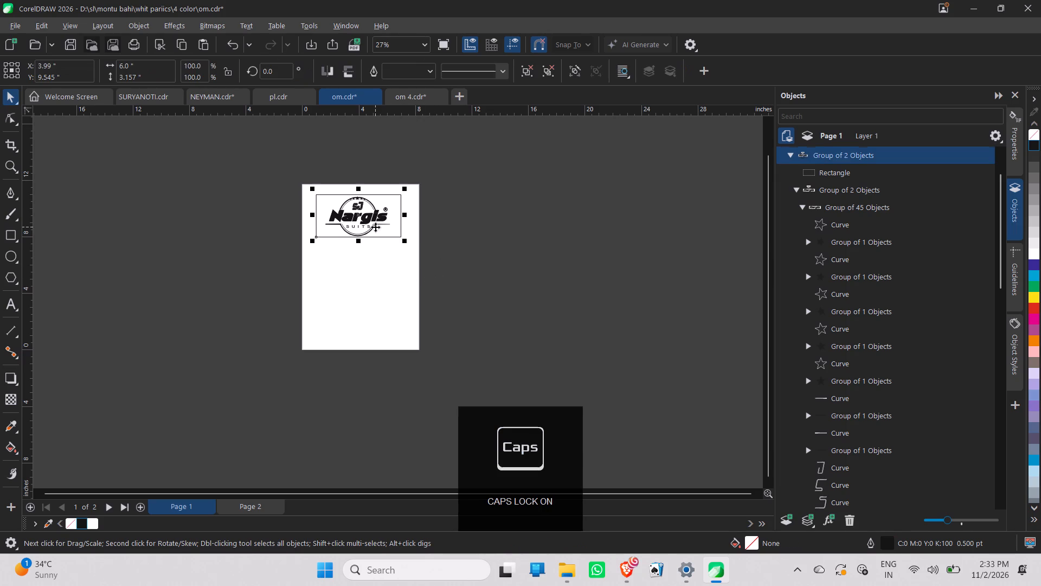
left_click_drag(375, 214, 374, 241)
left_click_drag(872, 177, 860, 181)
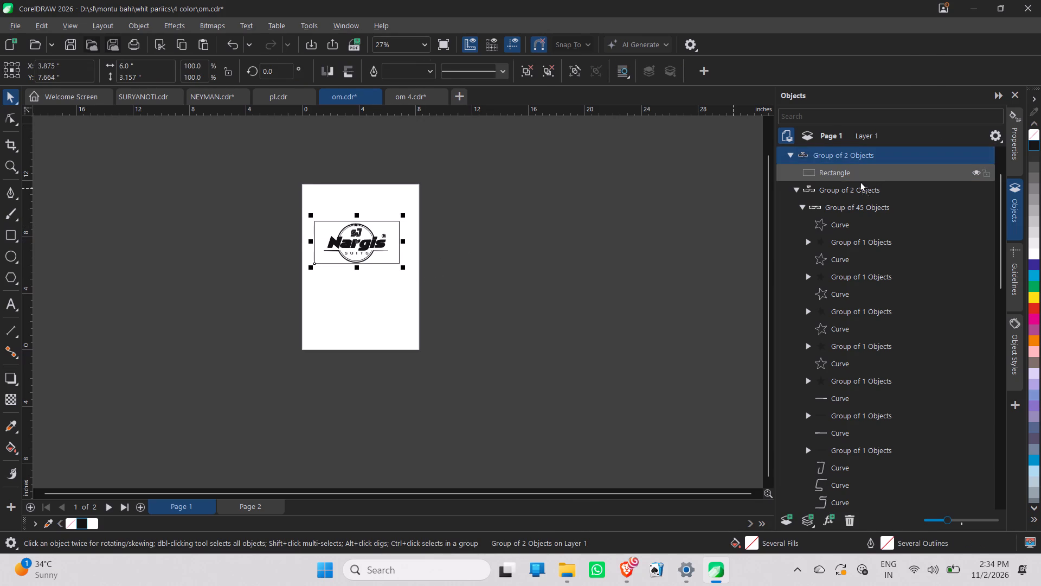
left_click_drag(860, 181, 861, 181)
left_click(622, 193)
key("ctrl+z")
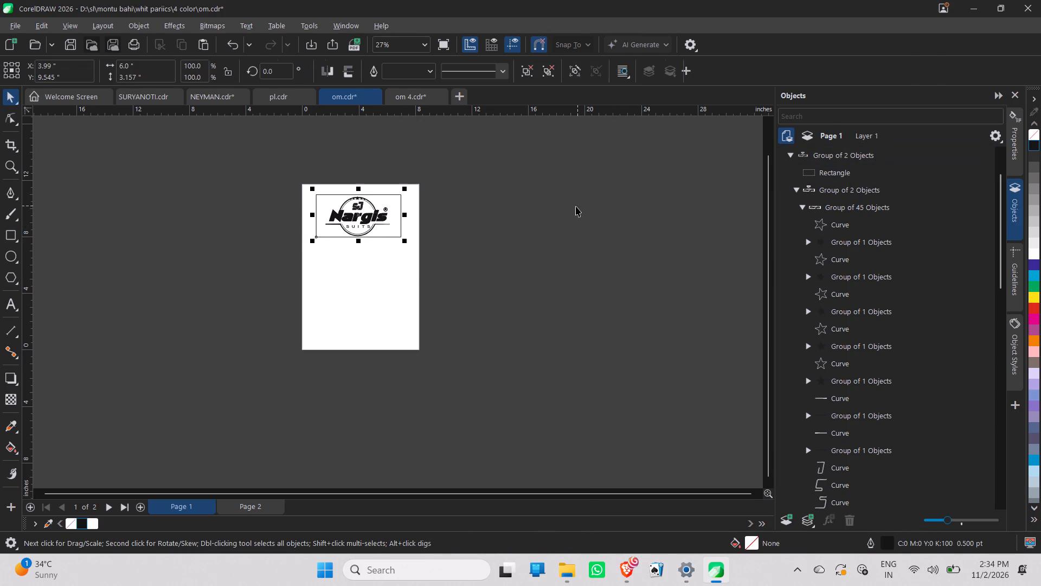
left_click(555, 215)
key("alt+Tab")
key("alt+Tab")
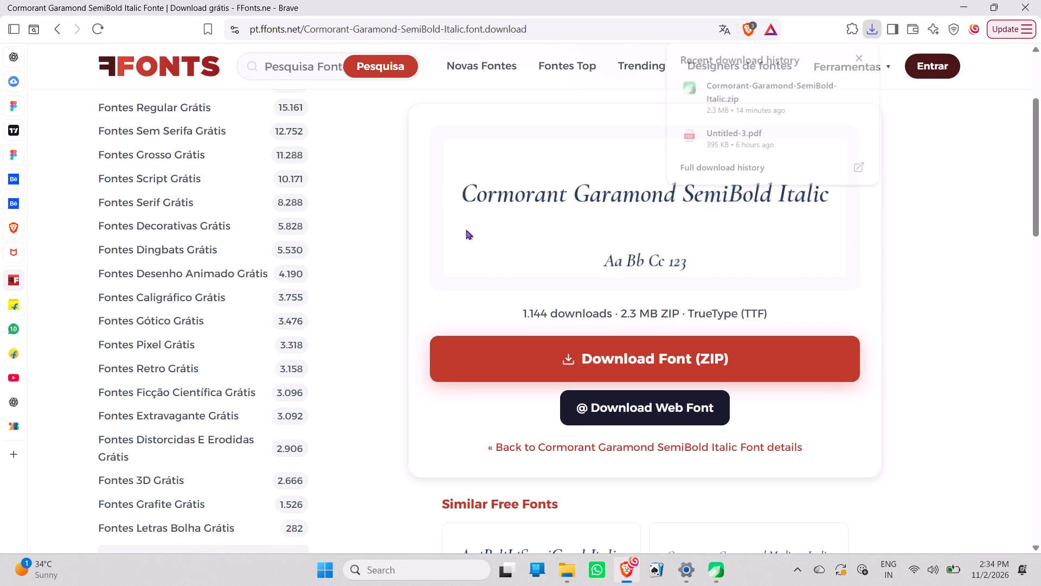
Cut the Deepjyoti group from Page 2 and paste it onto Page 1.
left_click(254, 512)
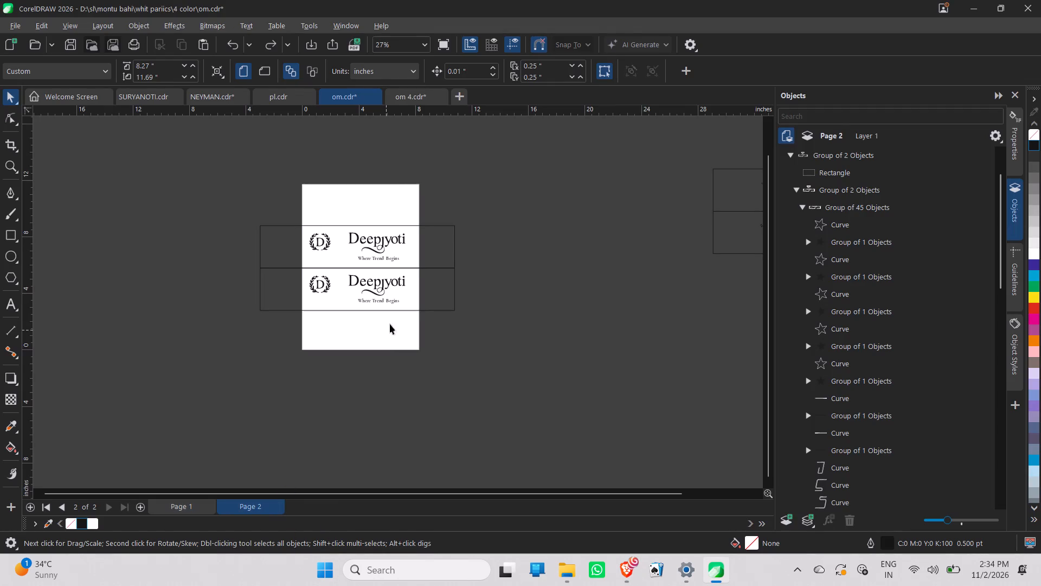
left_click_drag(396, 303, 388, 306)
scroll(465, 509, "up", 1)
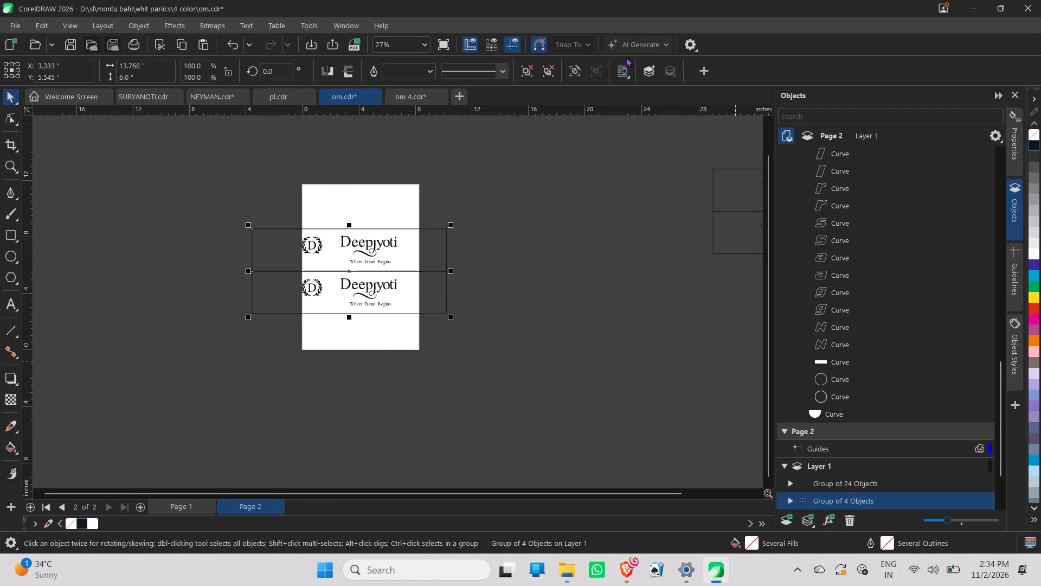
key("ctrl+x")
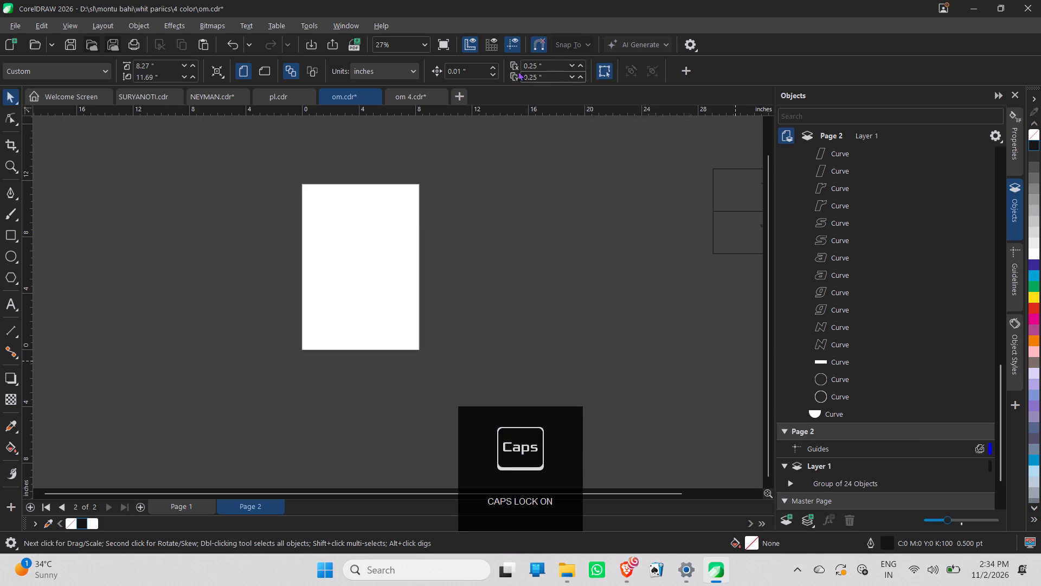
key("alt+Tab")
key("alt+Tab")
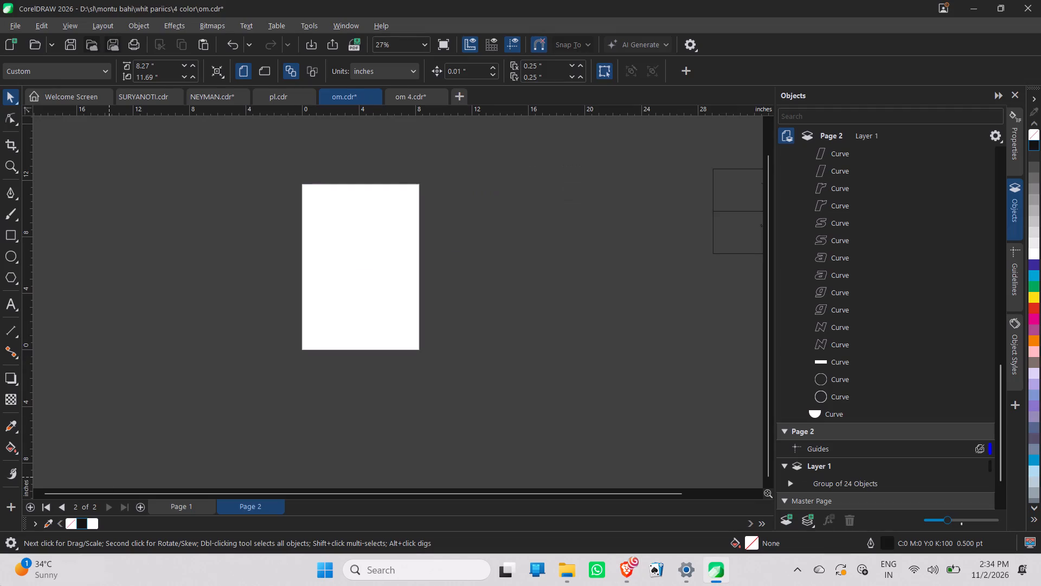
left_click(190, 509)
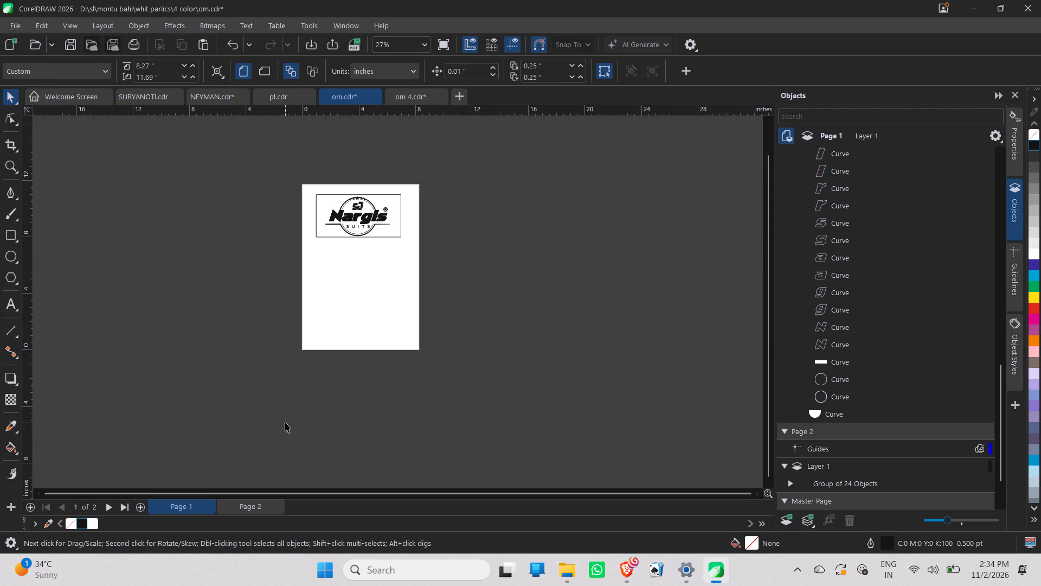
key("ctrl+v")
Position the Deepjyoti group below the Nargis logo on Page 1, centred at about X 3.73, Y 3.88 inches.
left_click_drag(371, 271, 364, 290)
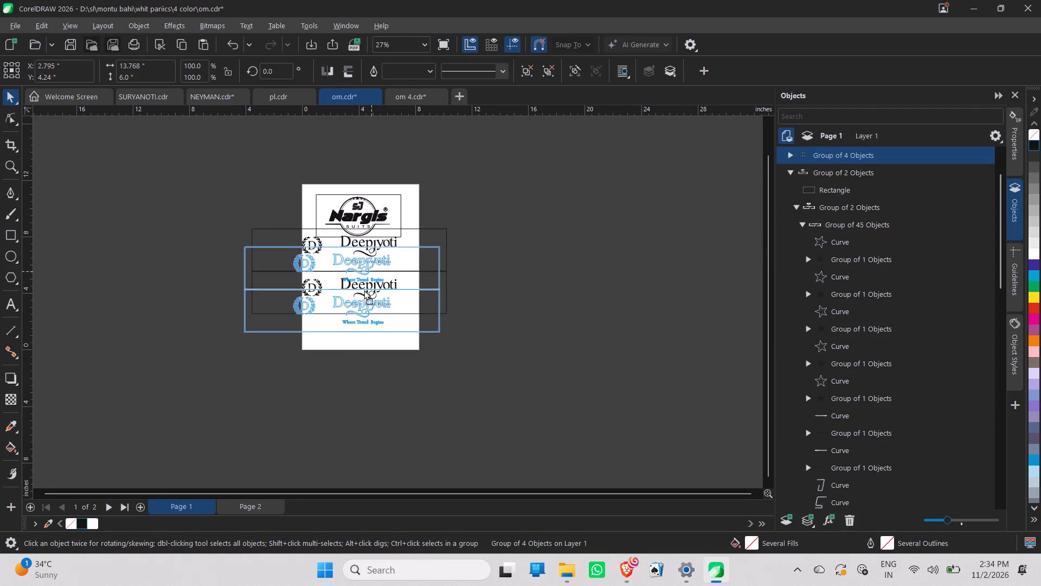
left_click_drag(364, 290, 390, 295)
key("Right")
key("Right")
key("Right")
key("Right")
key("Right")
key("Right")
key("Right")
key("Right")
key("Right")
key("Right")
key("Right")
key("Right")
key("Right")
key("Right")
key("Right")
key("Right")
key("Right")
key("Right")
key("Right")
key("Right")
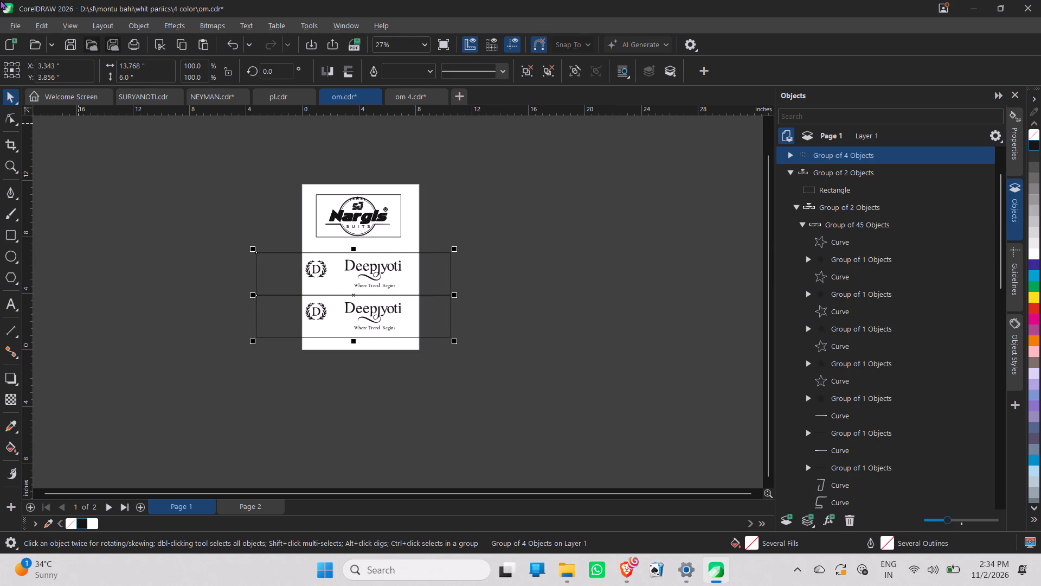
key("Up")
key("Up")
key("Right")
key("Right")
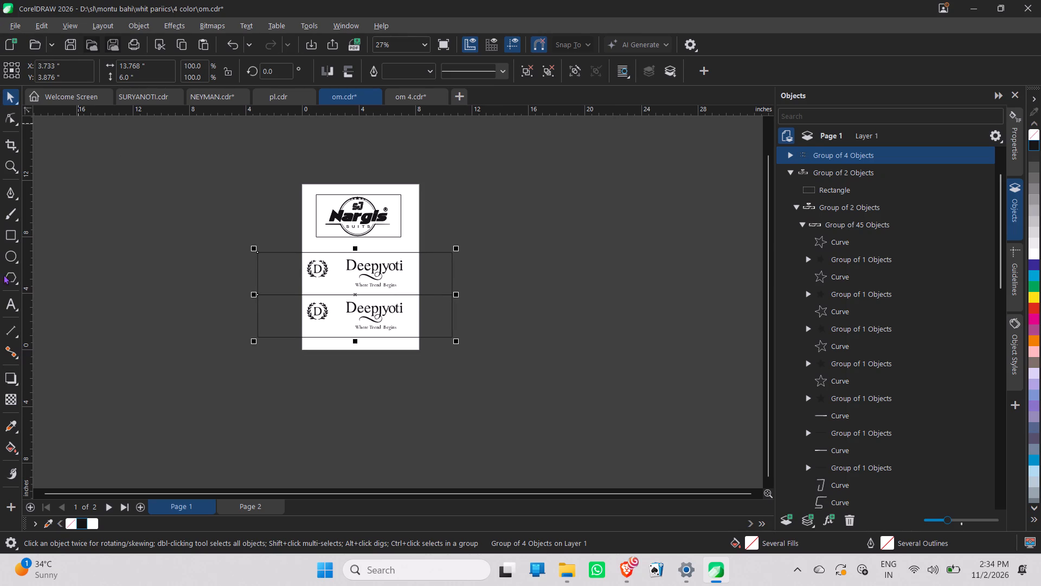
left_click(529, 356)
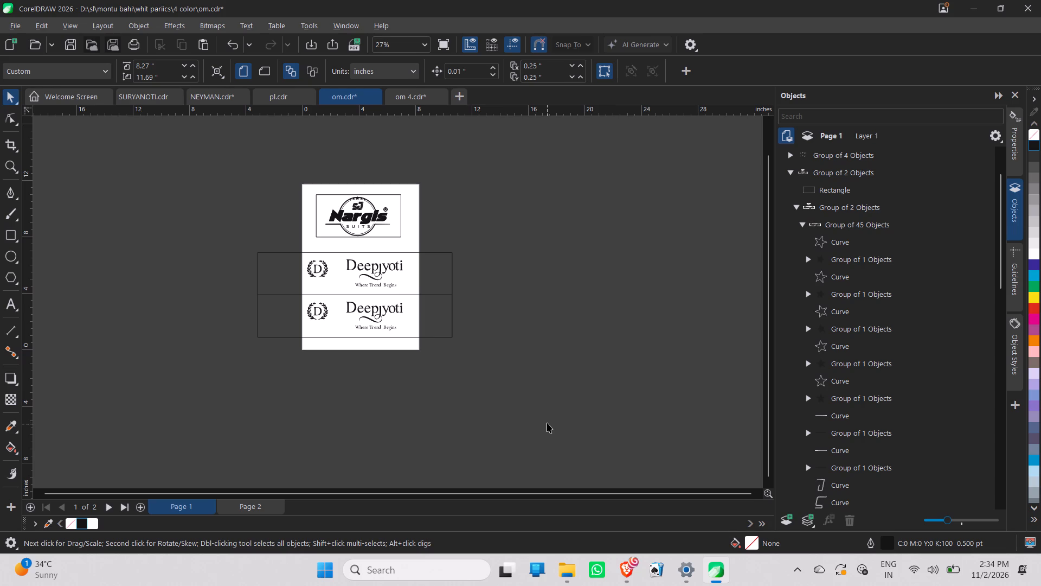
Save om.cdr with the combined Page 1 layout.
key("ctrl+s")
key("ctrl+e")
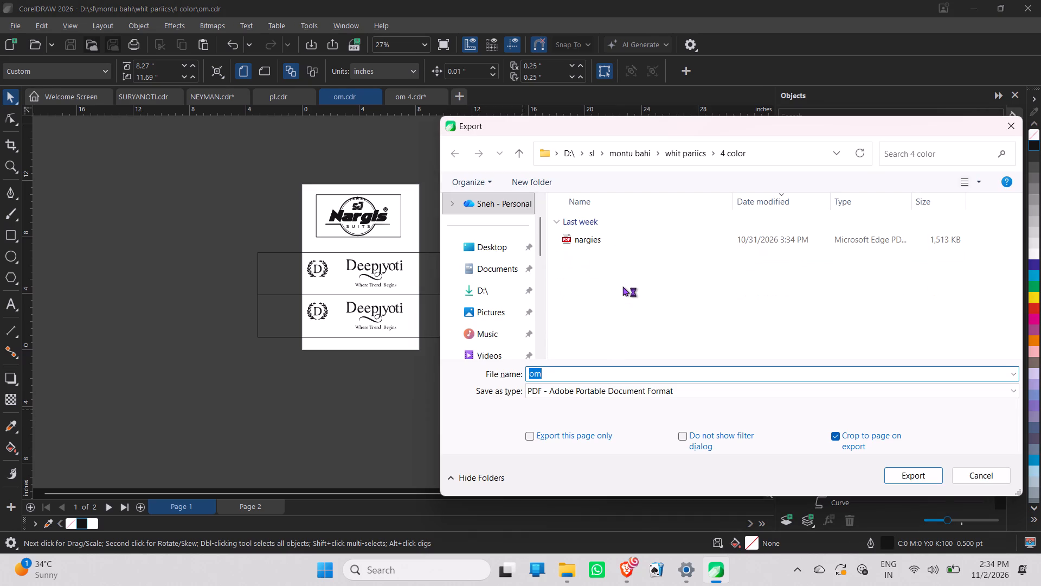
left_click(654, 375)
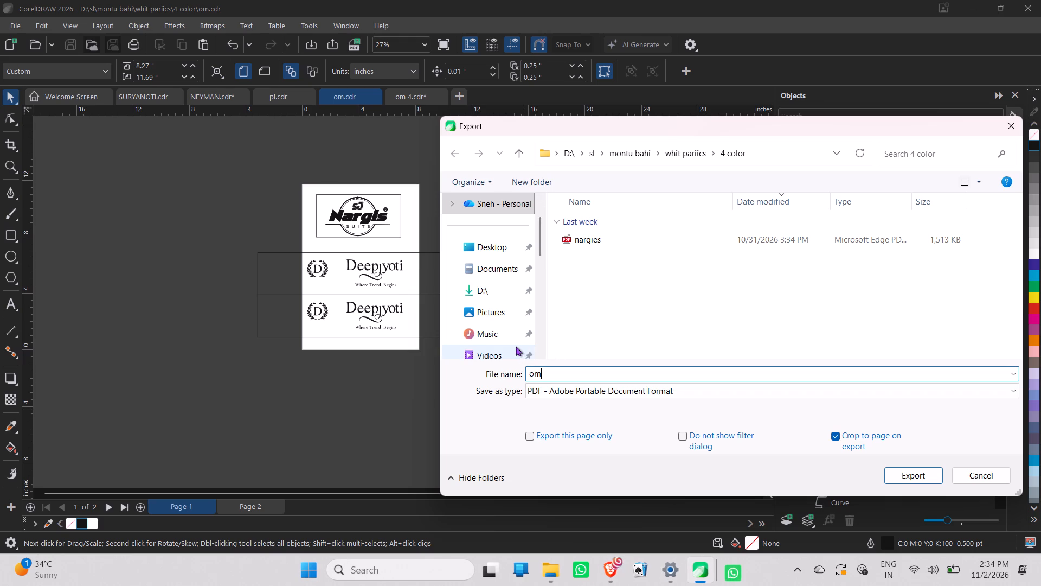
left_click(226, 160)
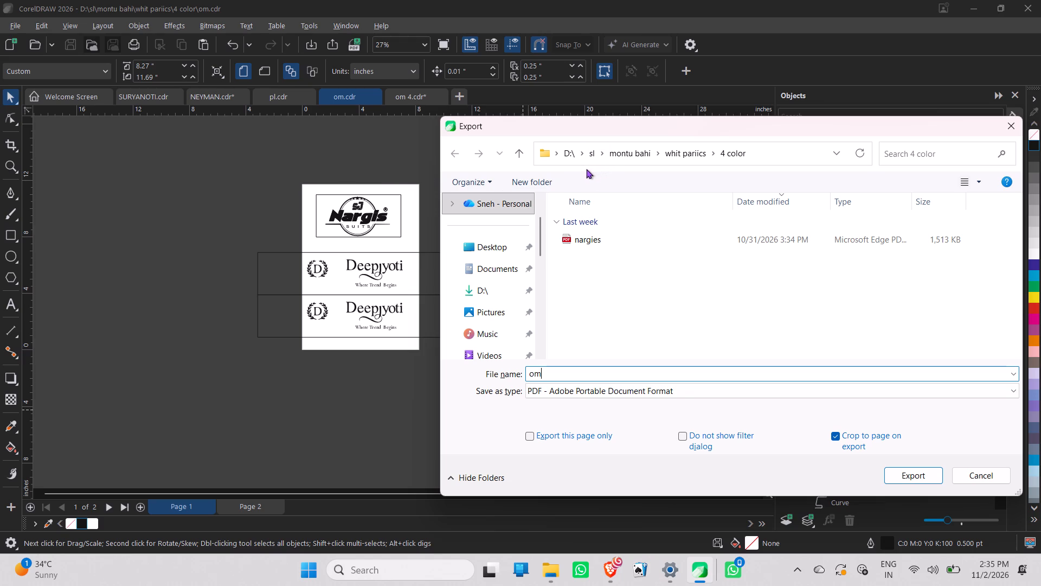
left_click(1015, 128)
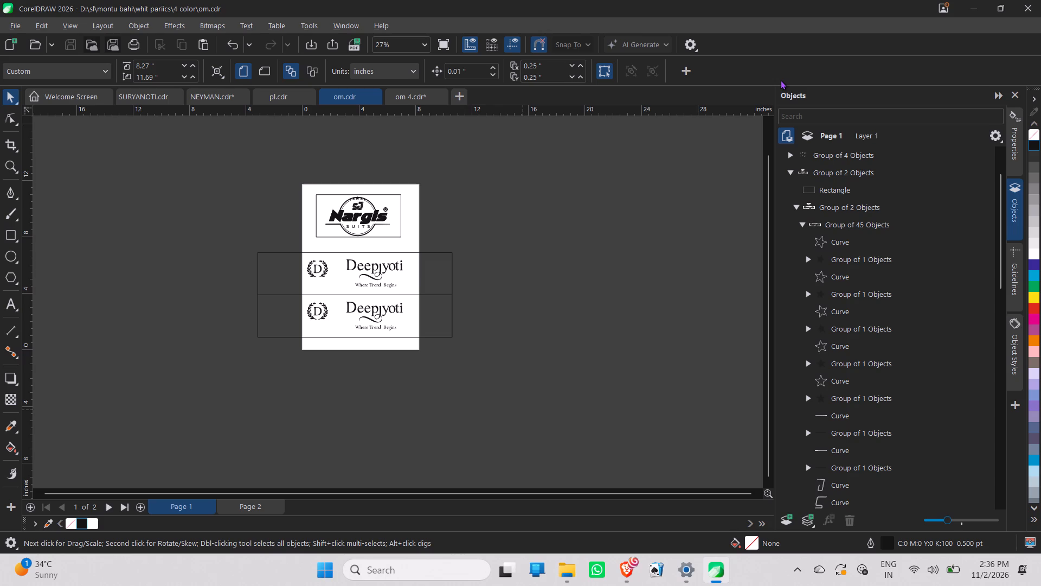
Move the Deepjyoti group off Page 1 onto the pasteboard, centred at about X 21.47, Y 5.95 inches.
left_click(453, 283)
left_click_drag(426, 273, 562, 206)
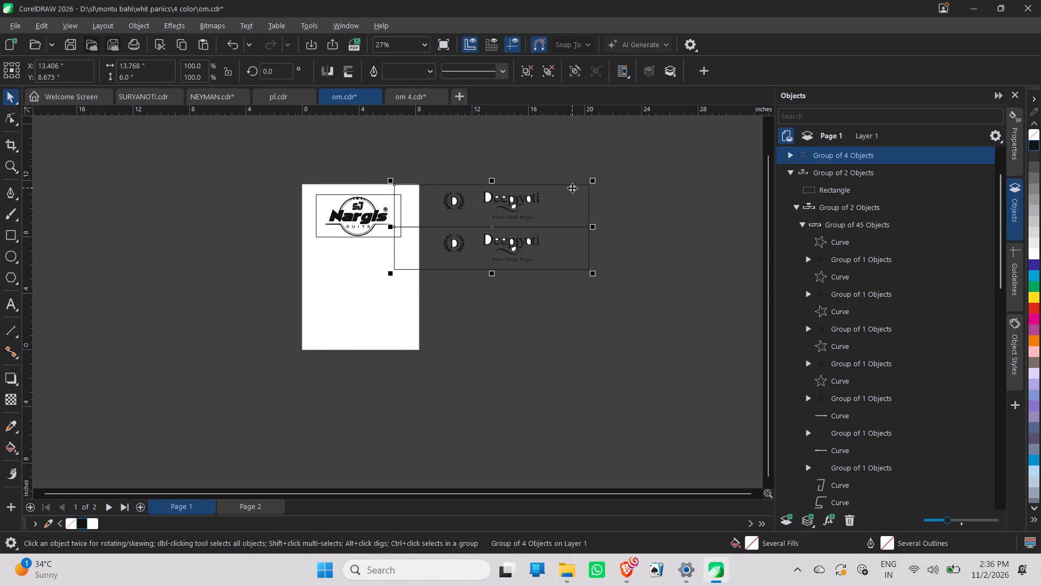
left_click_drag(563, 207, 677, 246)
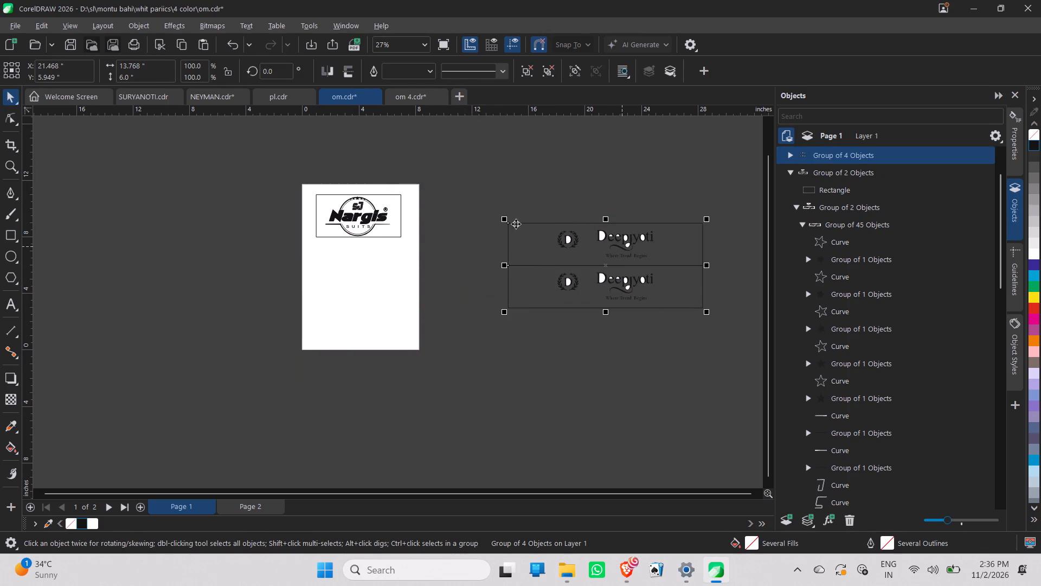
Ungroup the Nargis artwork so its rectangular frame is separate from the logo.
left_click(384, 198)
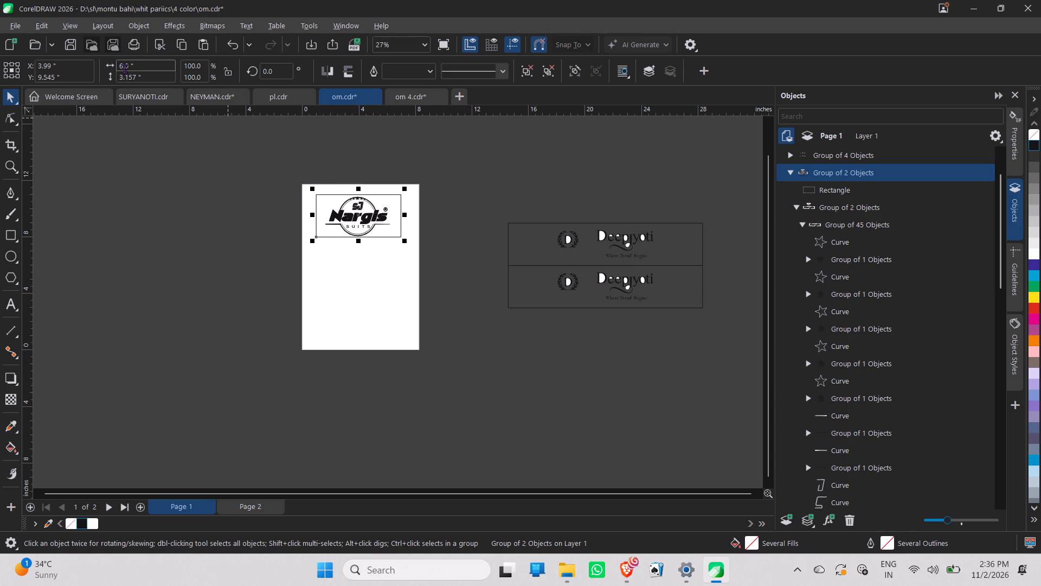
left_click_drag(159, 75, 131, 80)
left_click_drag(131, 80, 117, 73)
left_click_drag(140, 57, 120, 62)
left_click_drag(120, 62, 123, 62)
left_click(524, 66)
left_click(519, 136)
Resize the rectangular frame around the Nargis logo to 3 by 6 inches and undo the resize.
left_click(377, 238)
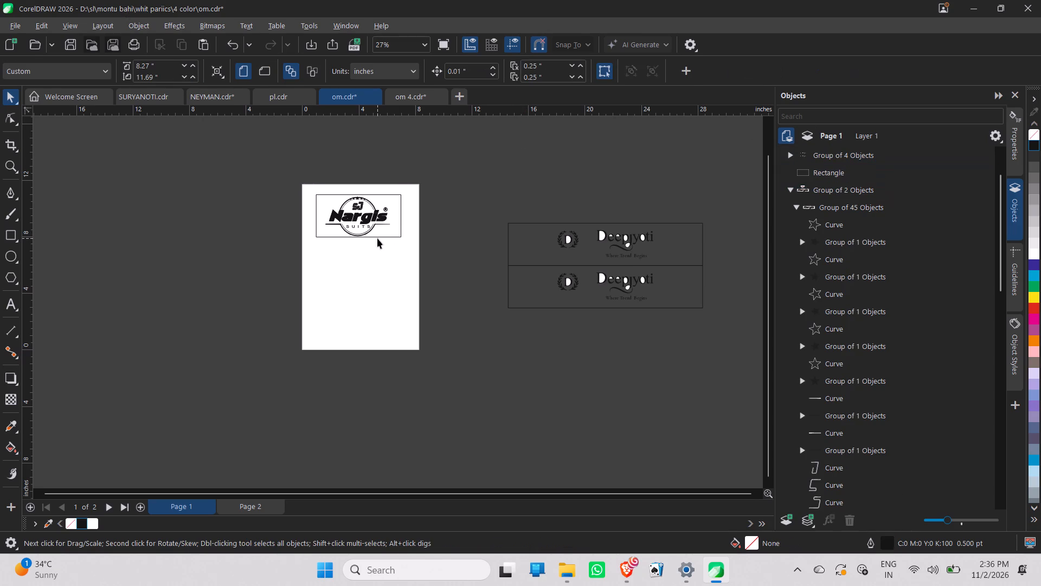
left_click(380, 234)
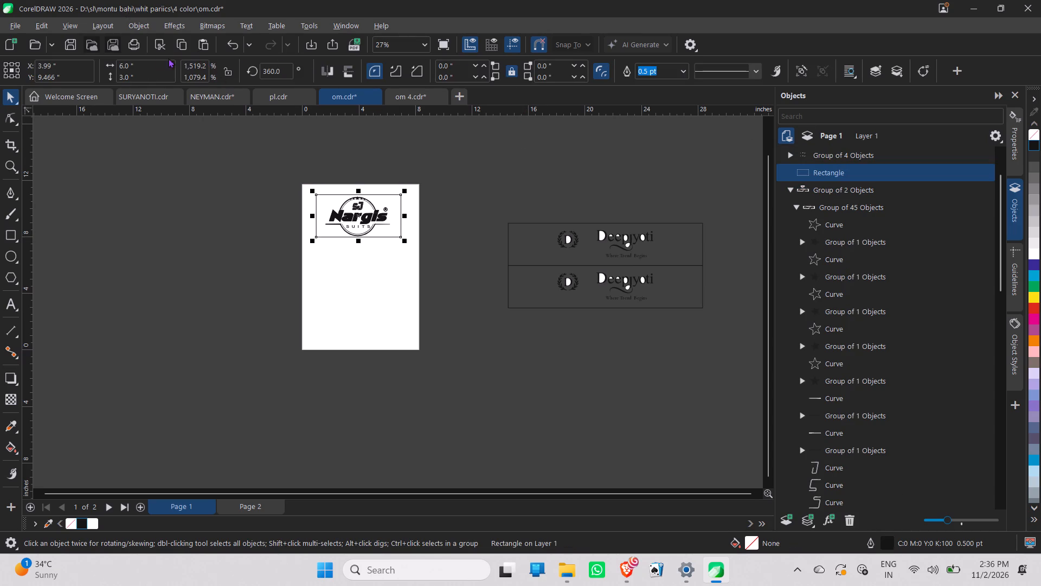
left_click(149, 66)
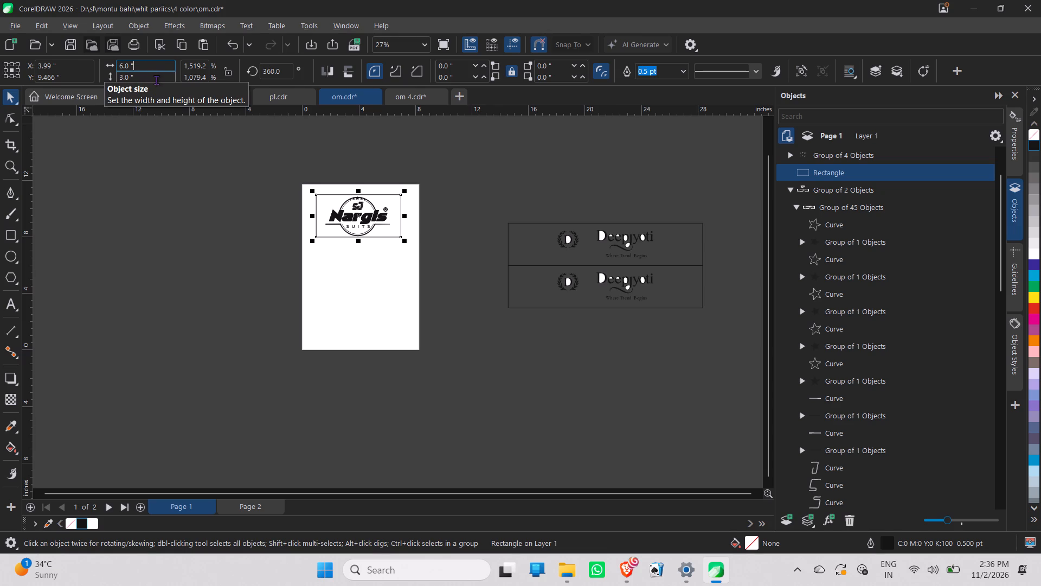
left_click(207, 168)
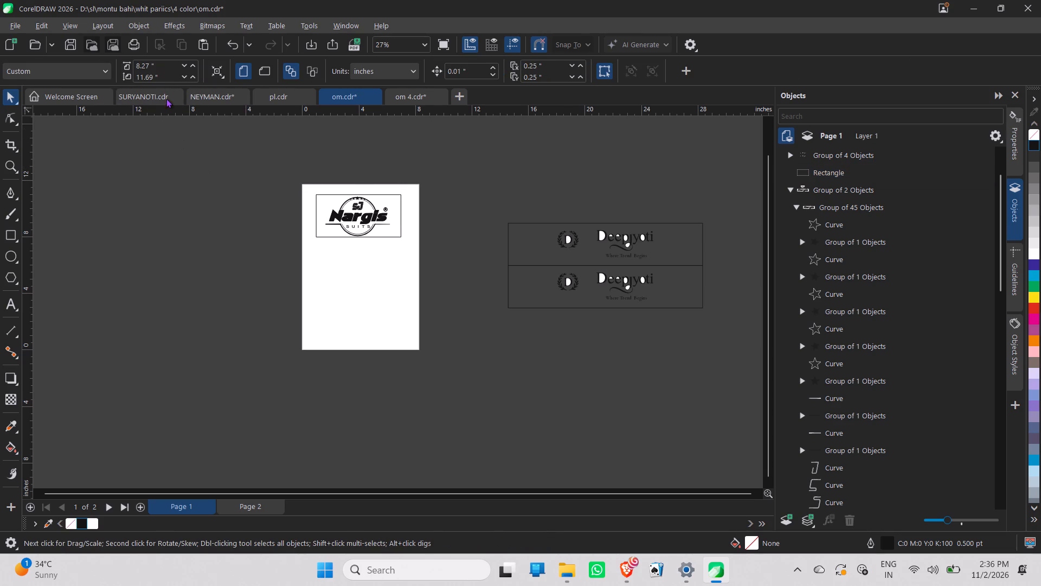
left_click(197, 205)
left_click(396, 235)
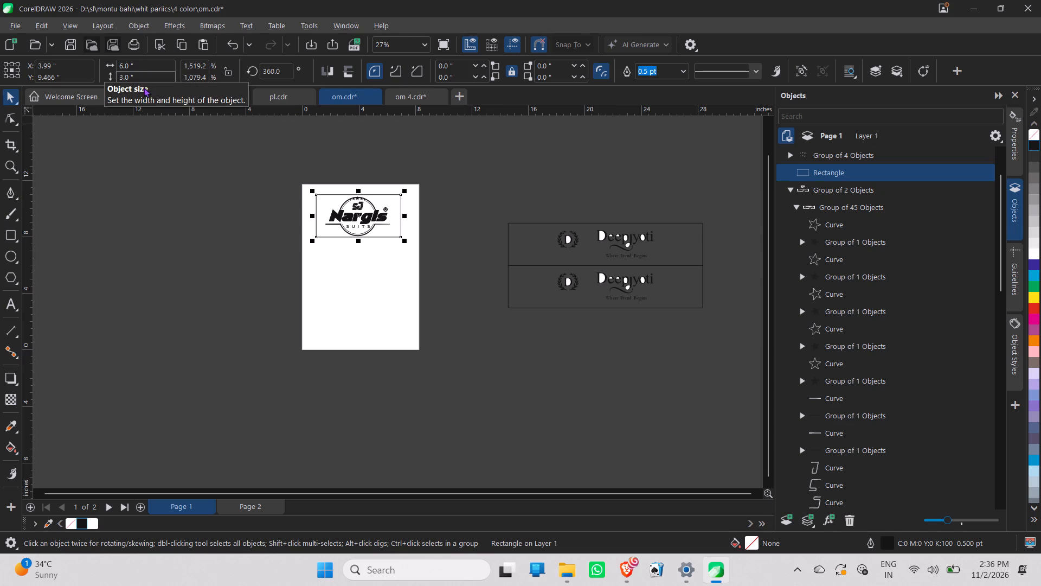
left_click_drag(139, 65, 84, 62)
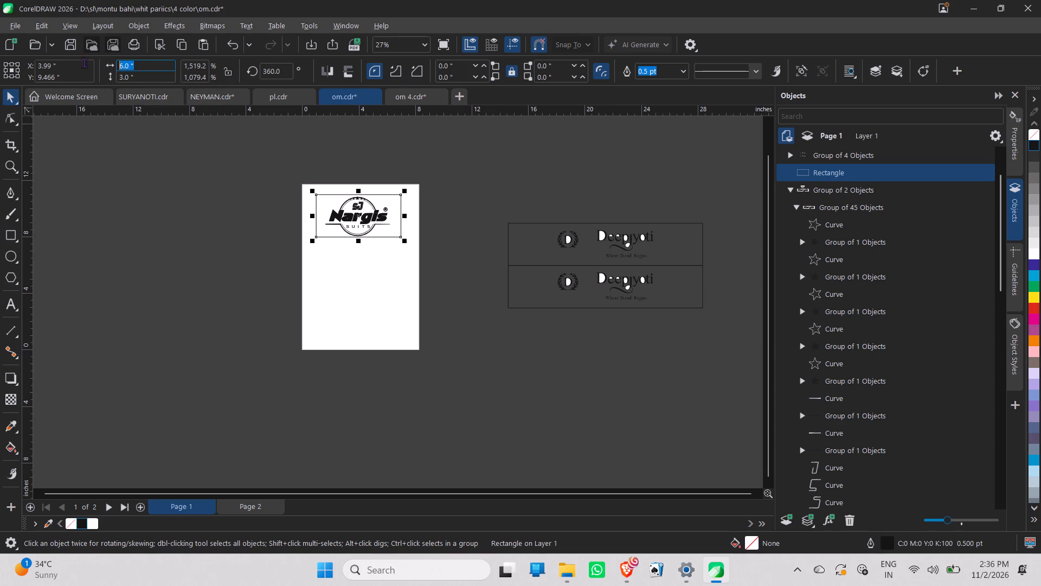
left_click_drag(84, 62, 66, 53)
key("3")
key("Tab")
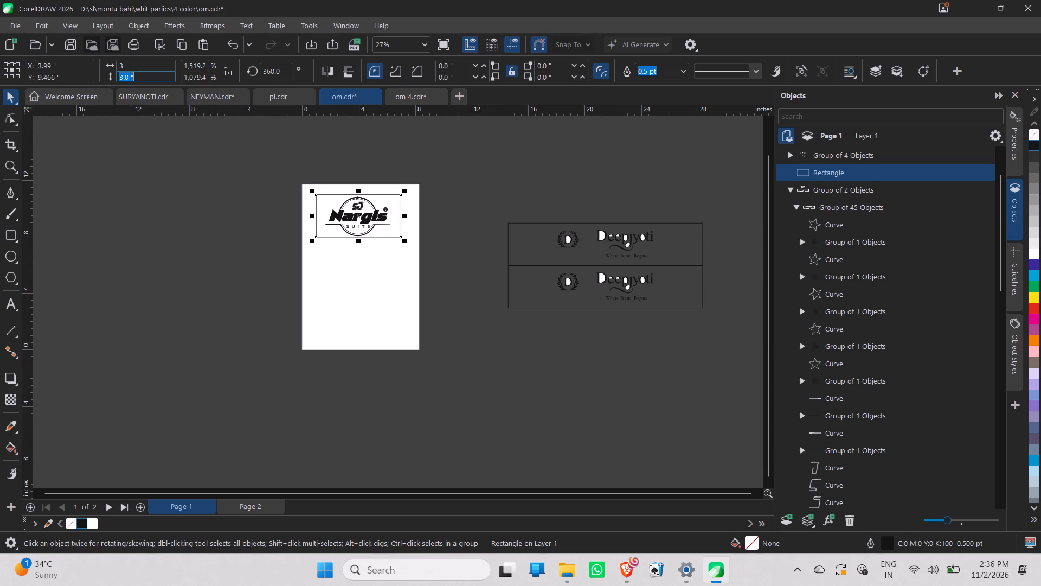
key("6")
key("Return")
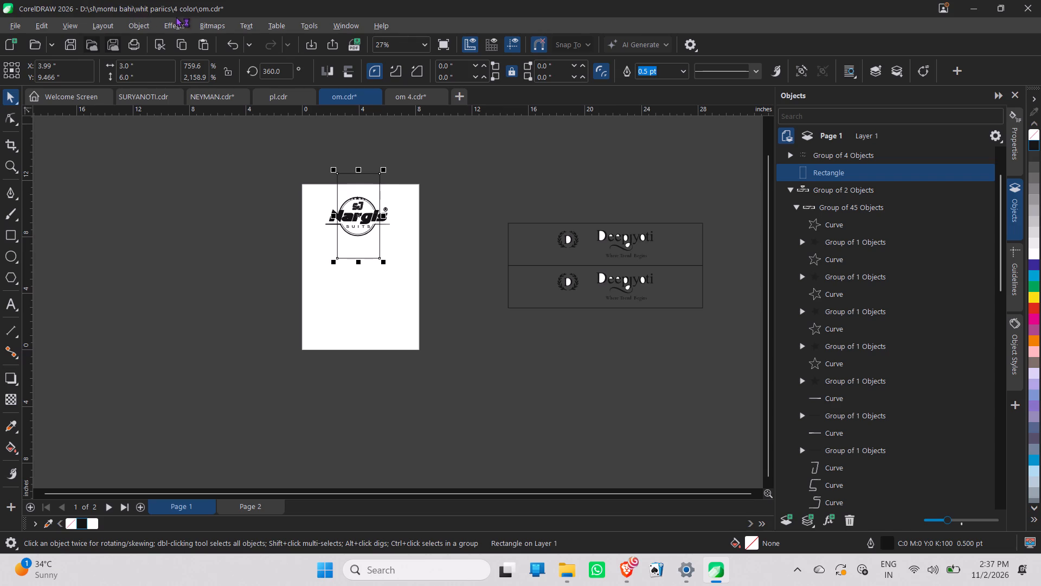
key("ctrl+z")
Duplicate the Nargis frame rectangle and place the copy off the page at about X -7.14, Y 8.51 inches.
left_click_drag(364, 218, 355, 275)
right_click_drag(367, 259, 351, 285)
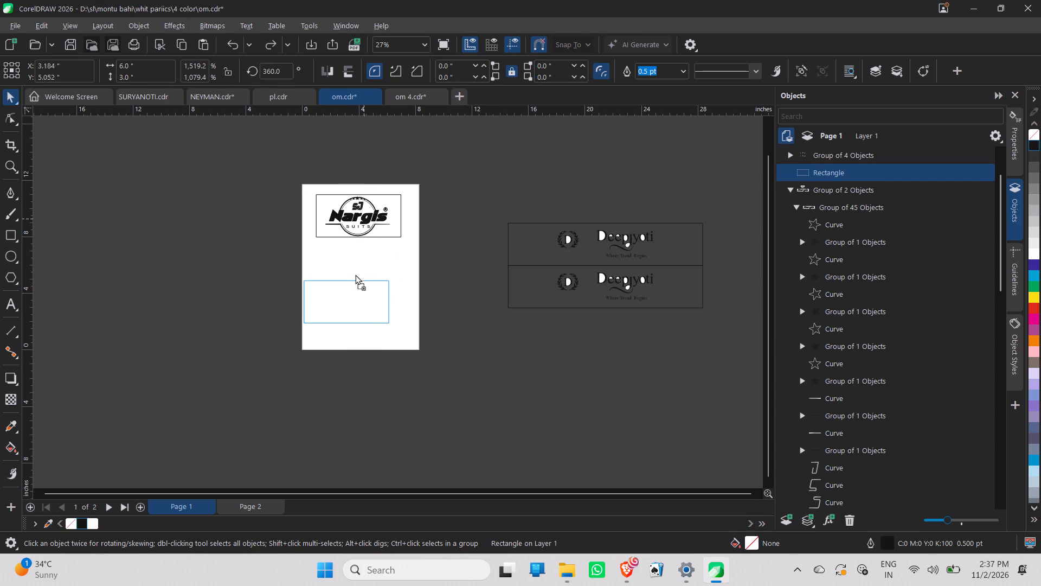
left_click_drag(355, 275, 358, 270)
left_click_drag(368, 264, 216, 226)
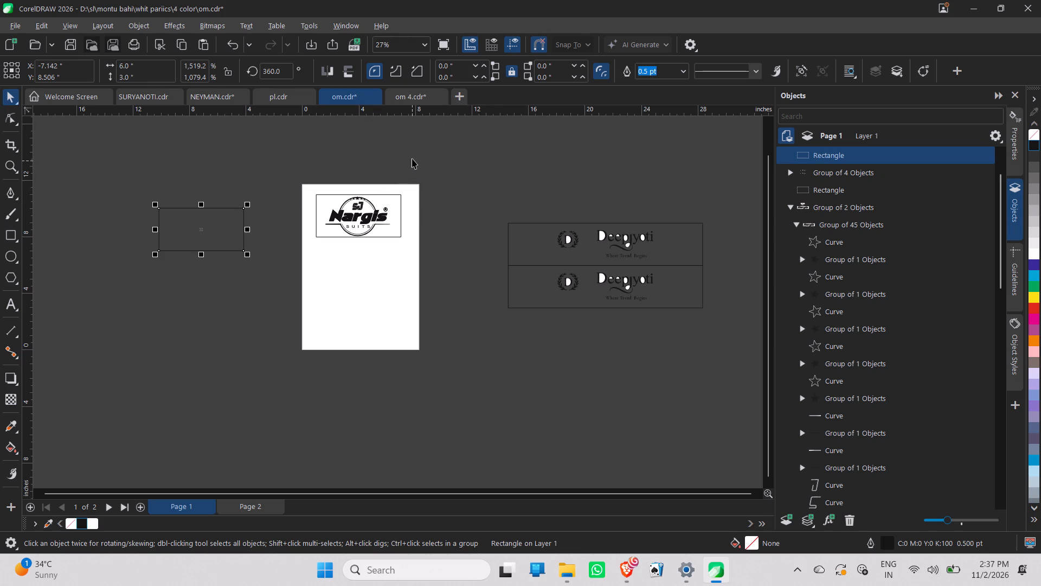
Shift the original frame around the Nargis logo slightly, centring it at about X 4.10, Y 9.40 inches.
scroll(404, 153, "down", 1)
scroll(356, 164, "up", 2)
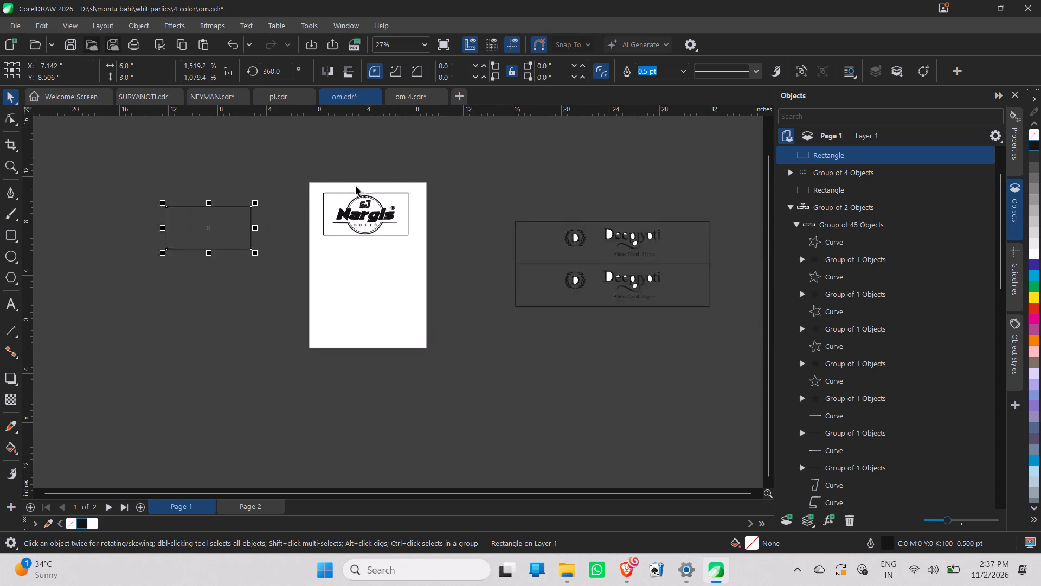
scroll(356, 186, "up", 6)
scroll(314, 208, "up", 1)
scroll(372, 320, "up", 1)
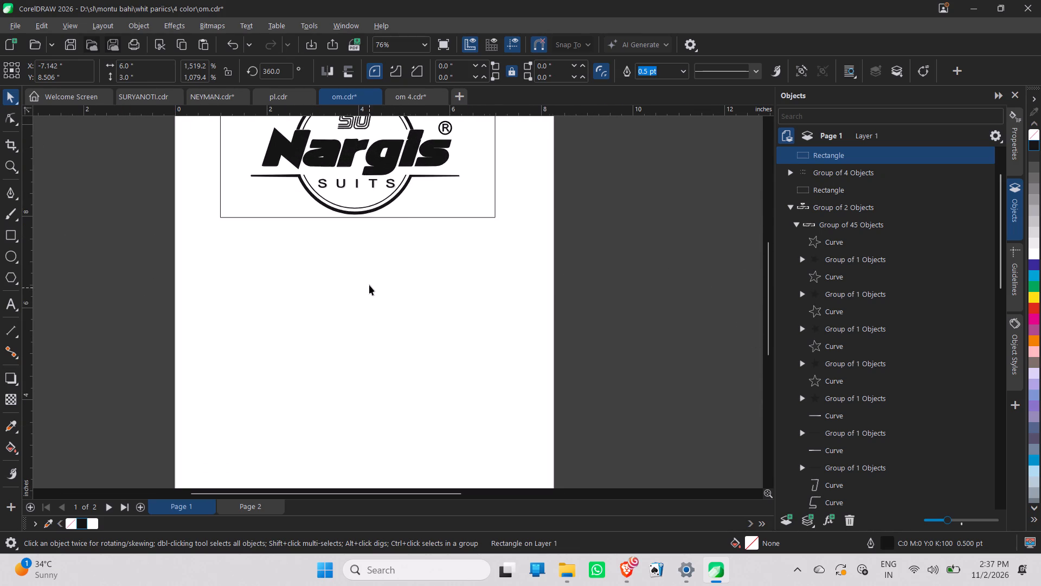
middle_click_drag(394, 317, 396, 324)
middle_click_drag(399, 331, 401, 341)
middle_click_drag(403, 347, 432, 436)
middle_click(432, 436)
left_click_drag(366, 238, 371, 241)
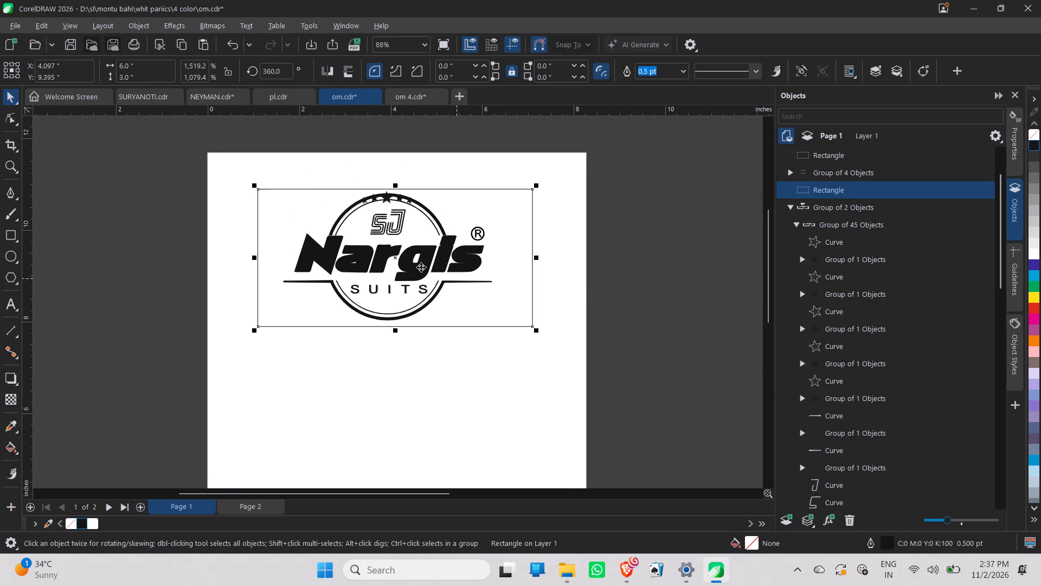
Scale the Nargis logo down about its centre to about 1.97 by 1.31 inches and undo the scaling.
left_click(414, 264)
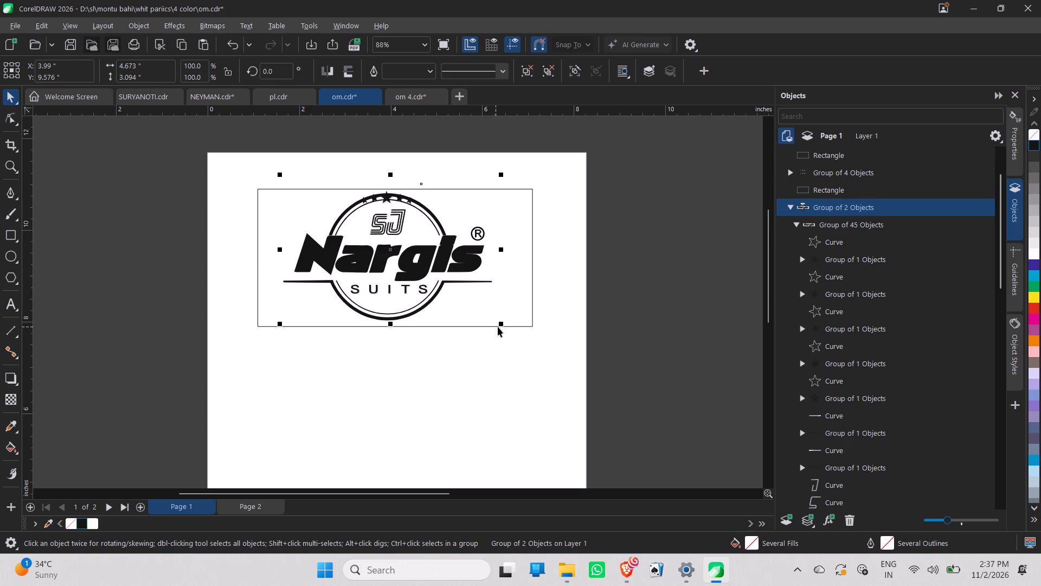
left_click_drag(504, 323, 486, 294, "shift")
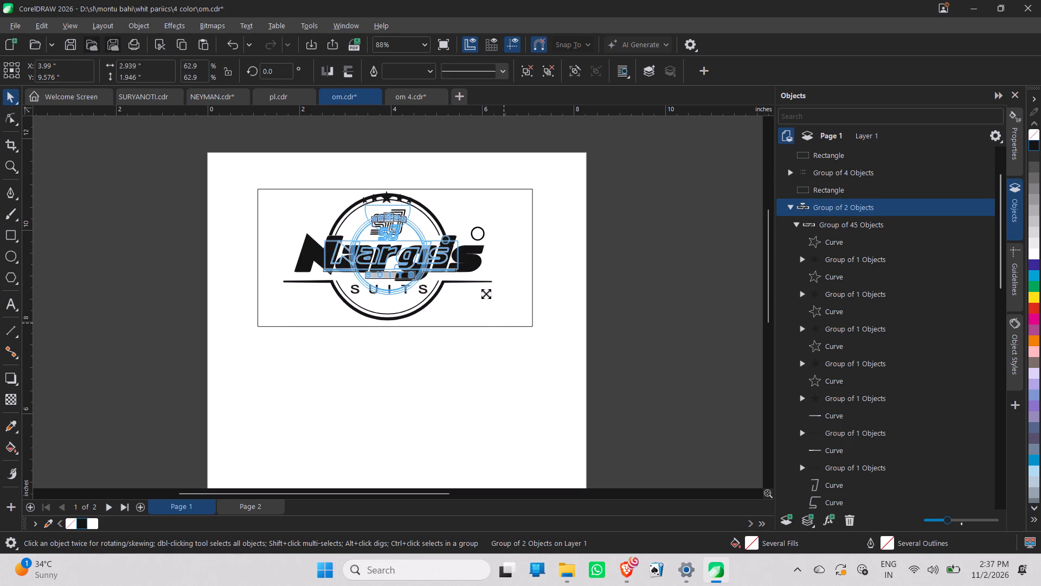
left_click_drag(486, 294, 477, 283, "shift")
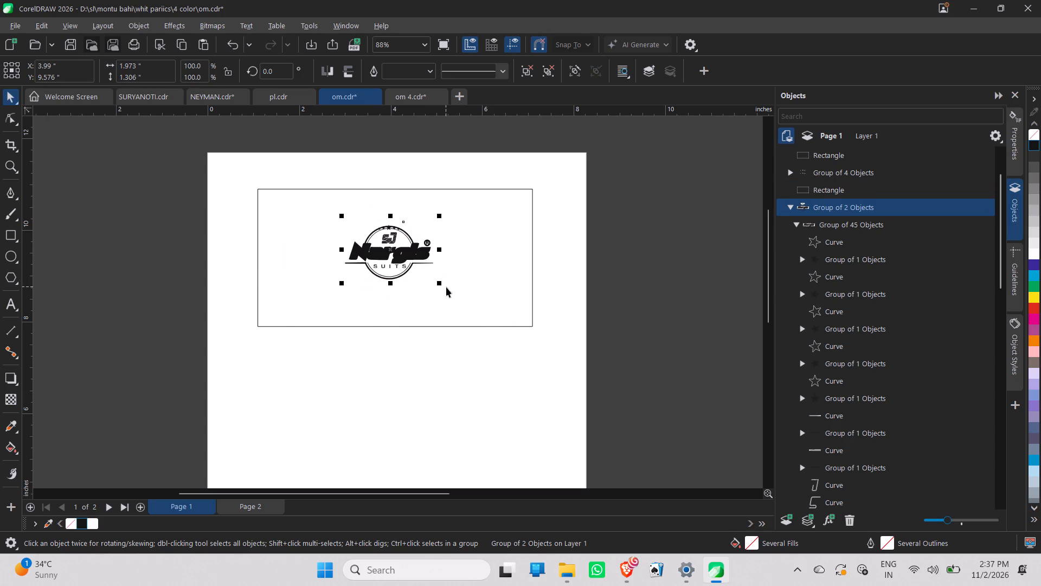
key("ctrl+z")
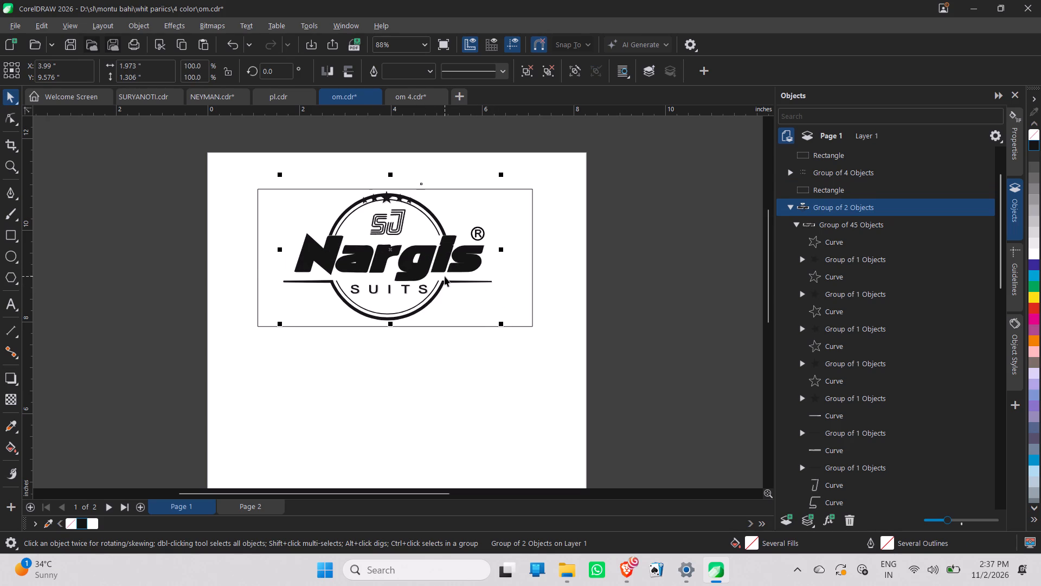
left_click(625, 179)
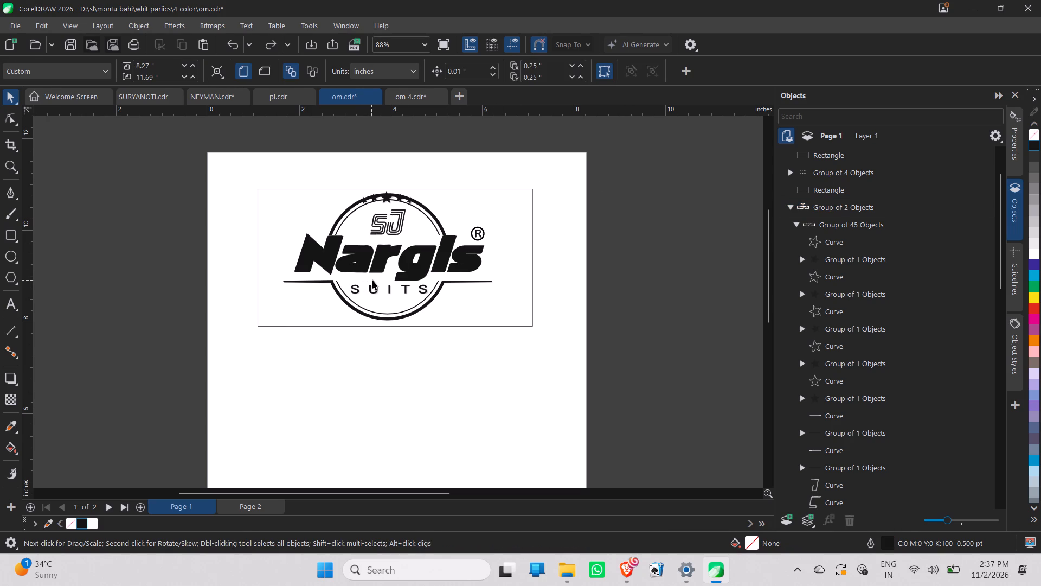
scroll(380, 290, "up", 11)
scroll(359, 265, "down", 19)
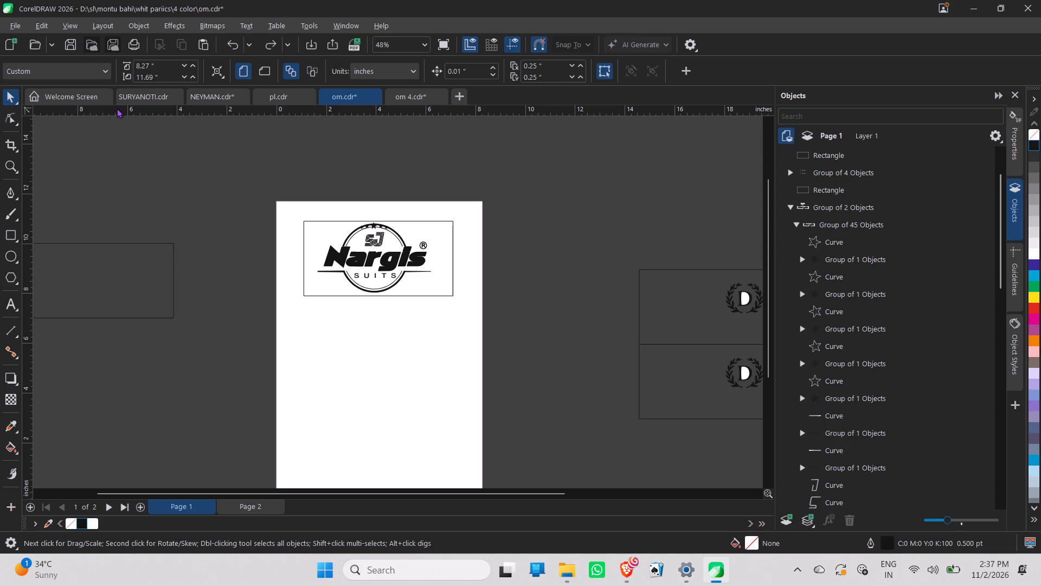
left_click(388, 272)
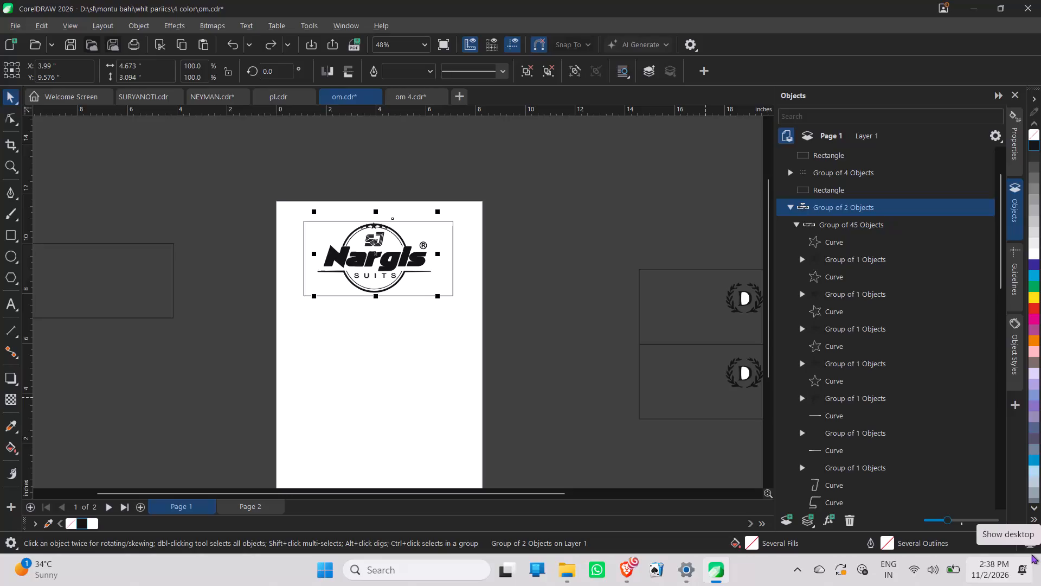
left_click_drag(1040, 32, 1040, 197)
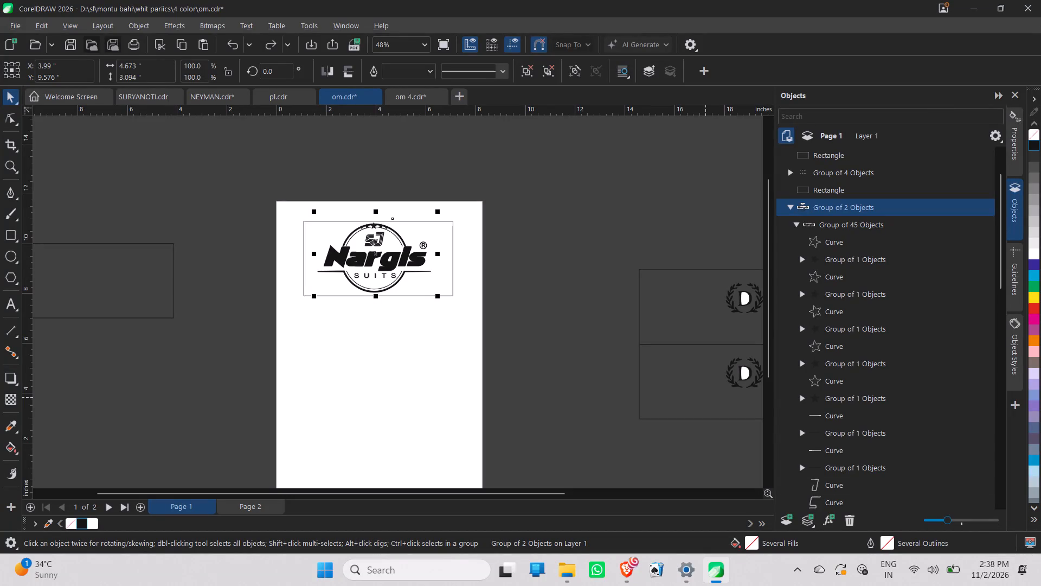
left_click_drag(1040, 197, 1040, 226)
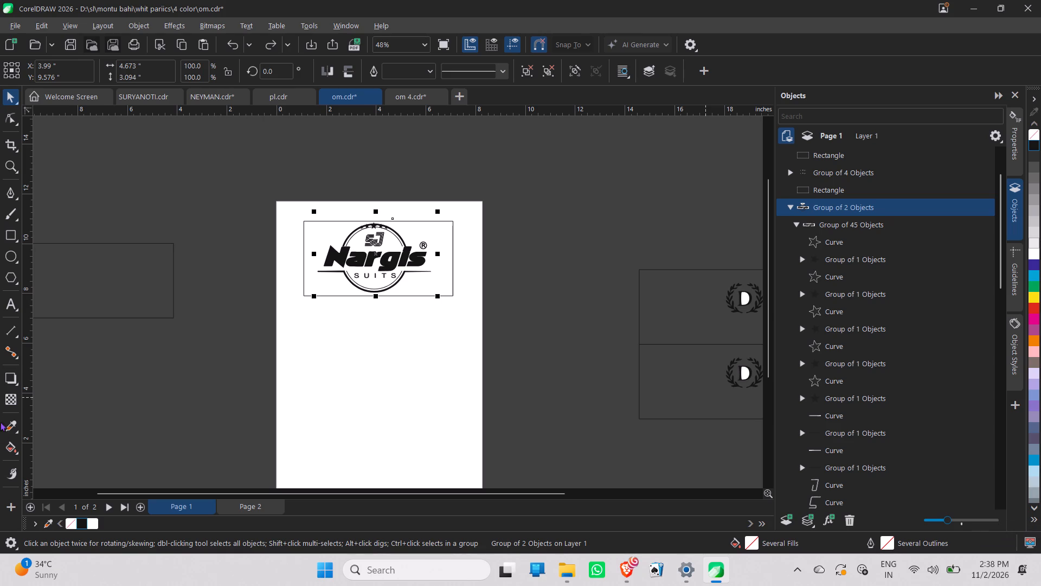
Move the empty duplicate rectangle over the Nargis logo on Page 1, centred at about X 7.01, Y 10.47 inches.
left_click(106, 303)
left_click_drag(95, 303, 447, 254)
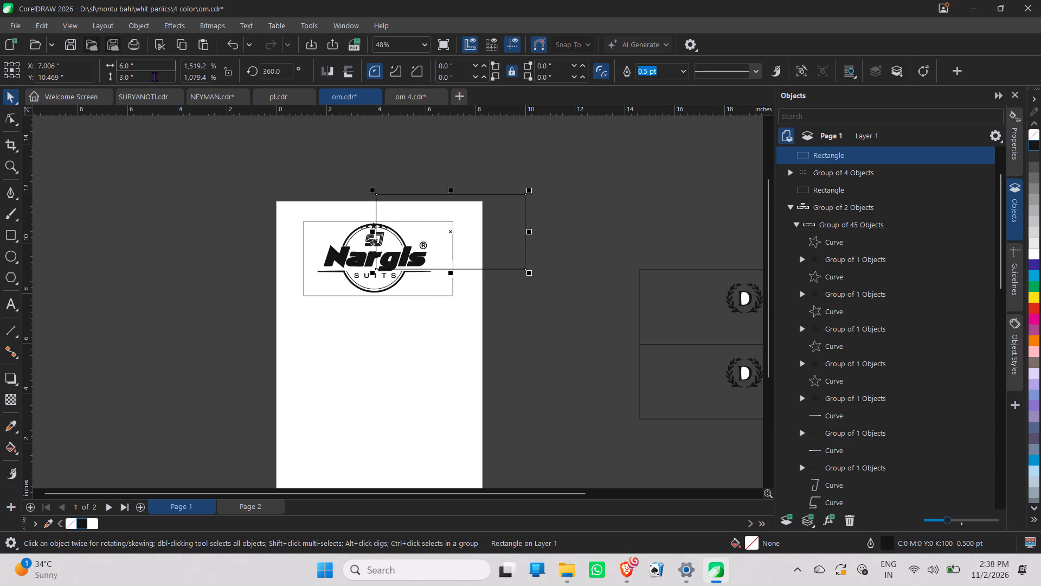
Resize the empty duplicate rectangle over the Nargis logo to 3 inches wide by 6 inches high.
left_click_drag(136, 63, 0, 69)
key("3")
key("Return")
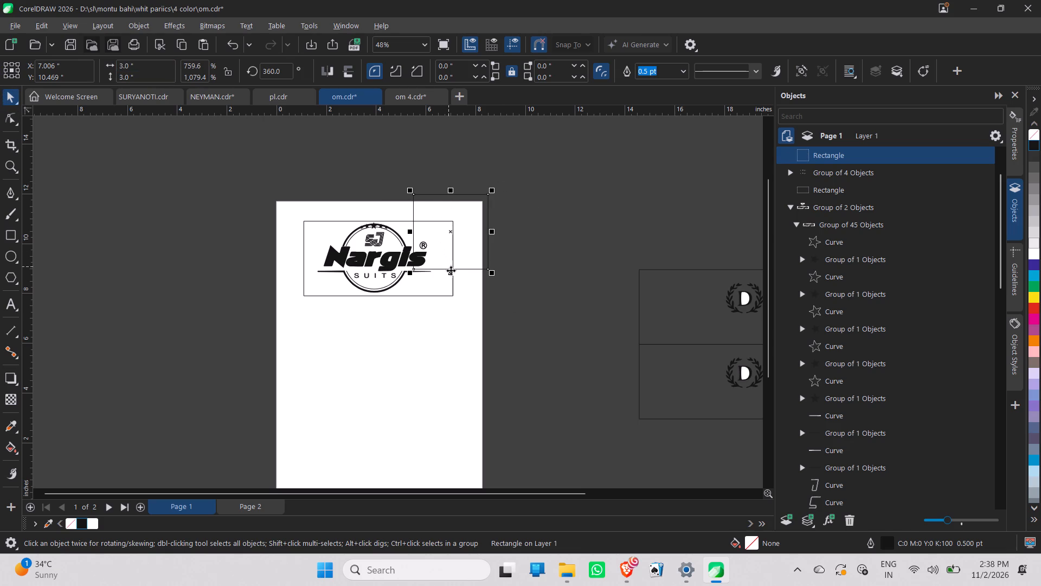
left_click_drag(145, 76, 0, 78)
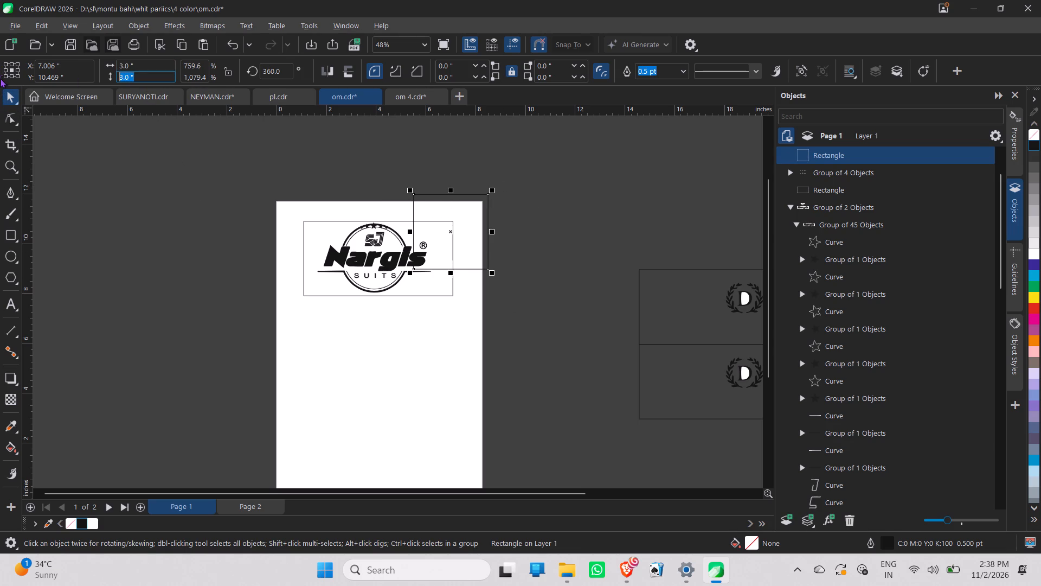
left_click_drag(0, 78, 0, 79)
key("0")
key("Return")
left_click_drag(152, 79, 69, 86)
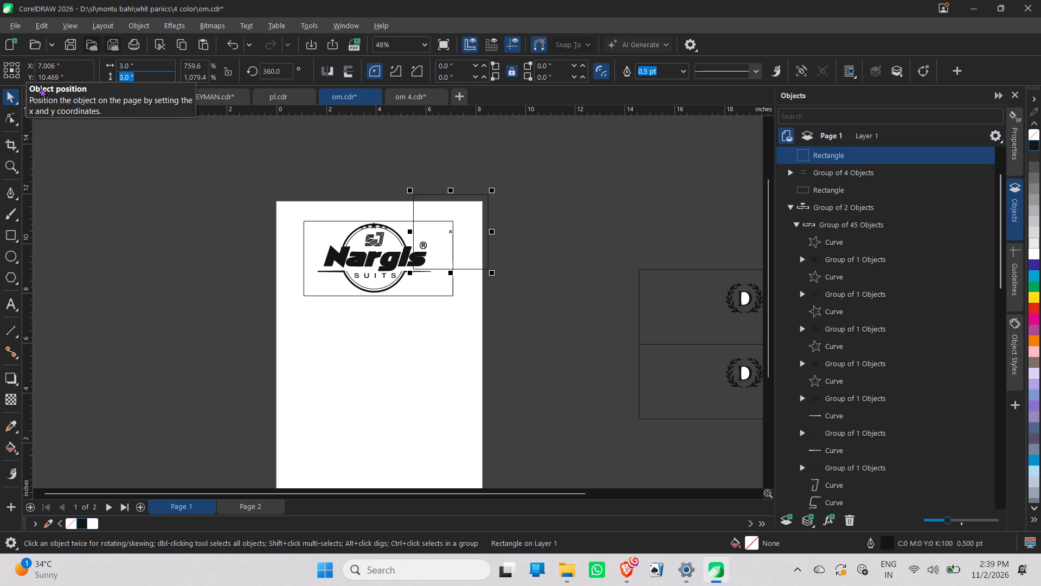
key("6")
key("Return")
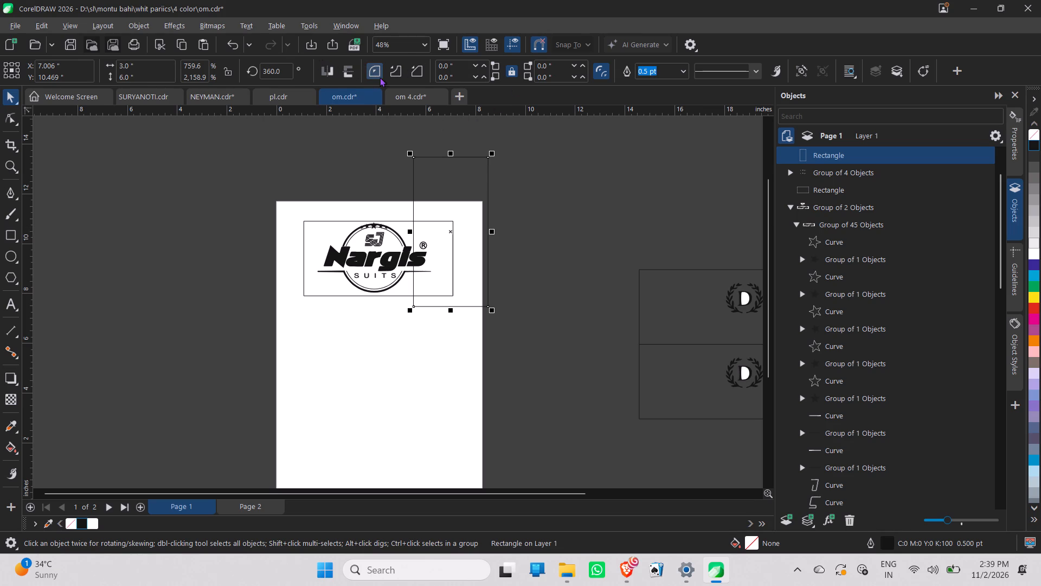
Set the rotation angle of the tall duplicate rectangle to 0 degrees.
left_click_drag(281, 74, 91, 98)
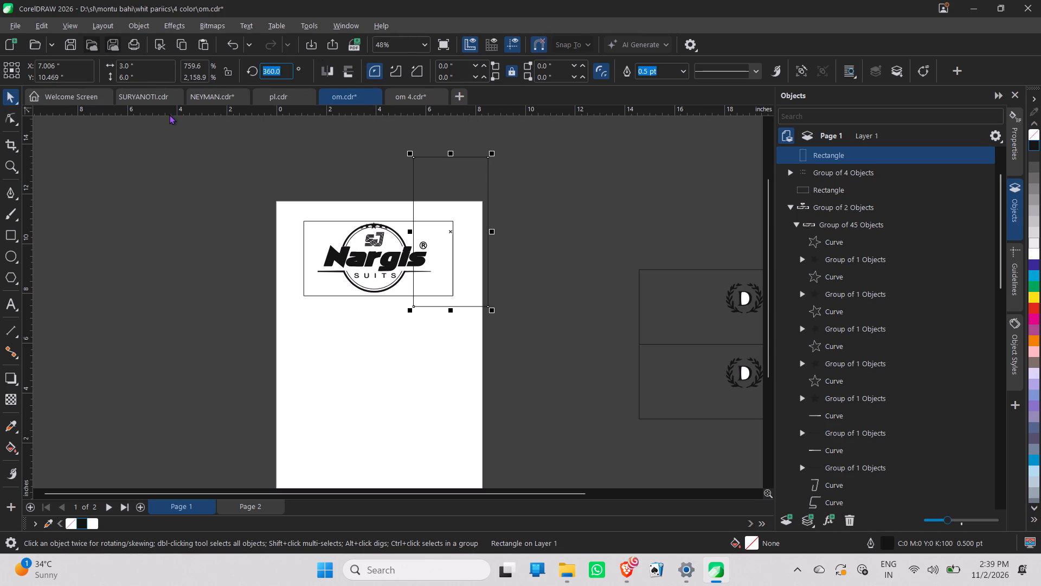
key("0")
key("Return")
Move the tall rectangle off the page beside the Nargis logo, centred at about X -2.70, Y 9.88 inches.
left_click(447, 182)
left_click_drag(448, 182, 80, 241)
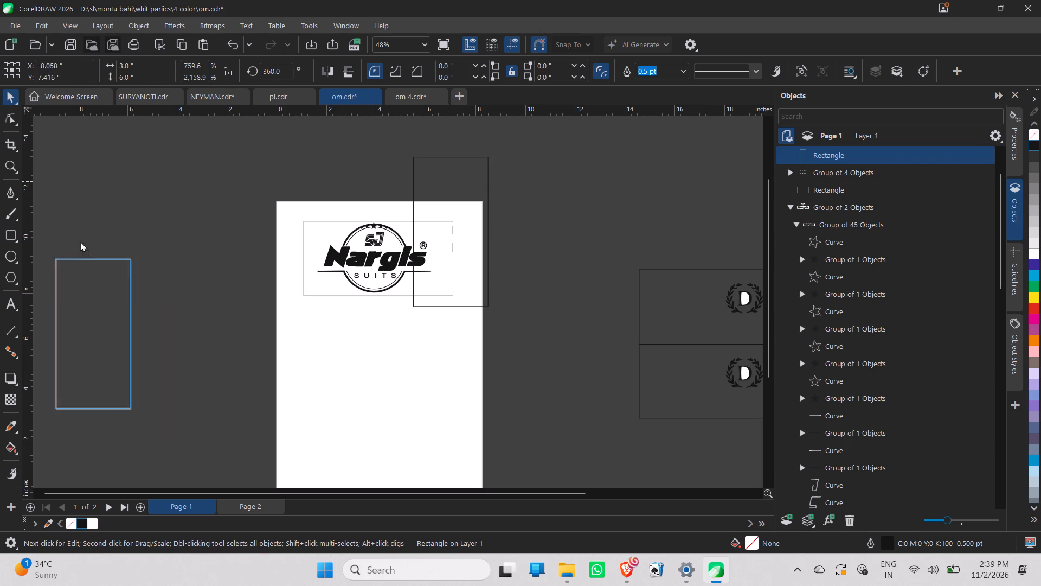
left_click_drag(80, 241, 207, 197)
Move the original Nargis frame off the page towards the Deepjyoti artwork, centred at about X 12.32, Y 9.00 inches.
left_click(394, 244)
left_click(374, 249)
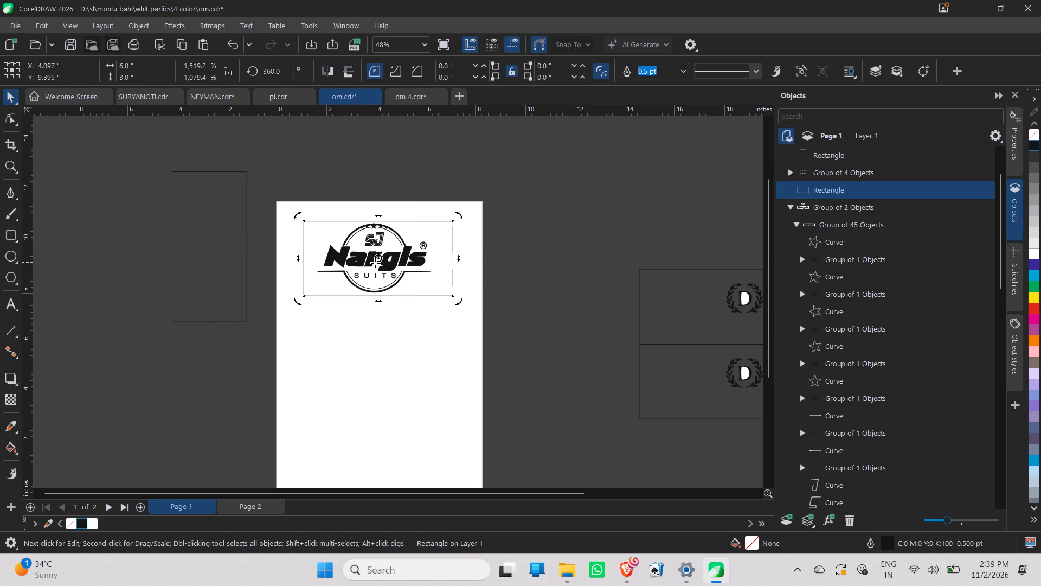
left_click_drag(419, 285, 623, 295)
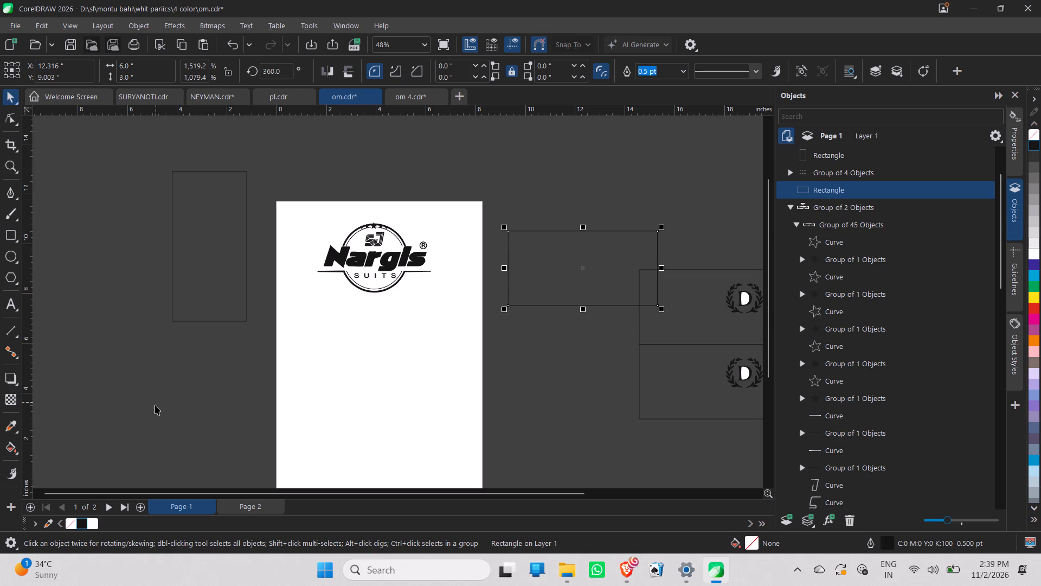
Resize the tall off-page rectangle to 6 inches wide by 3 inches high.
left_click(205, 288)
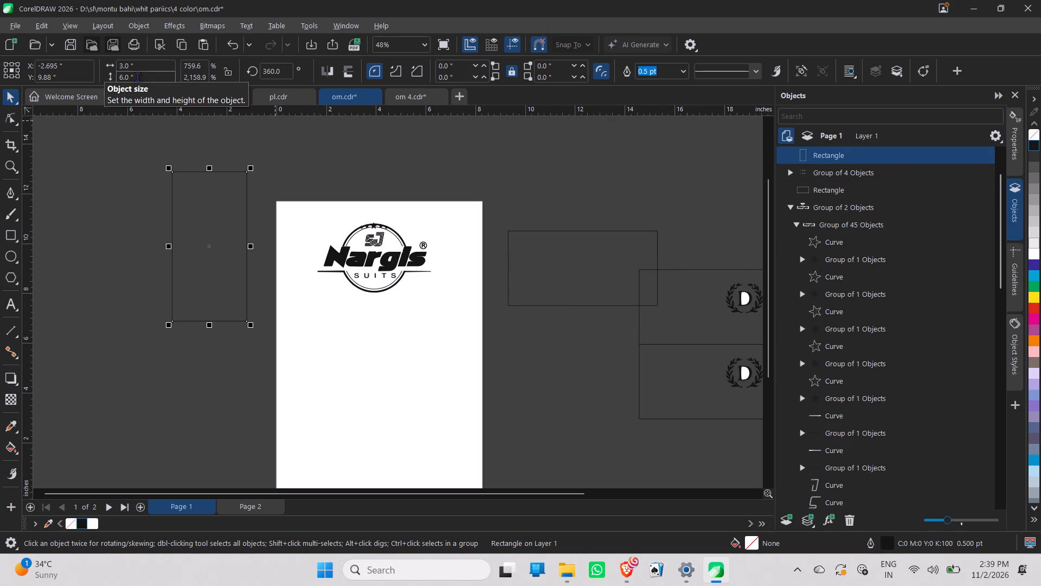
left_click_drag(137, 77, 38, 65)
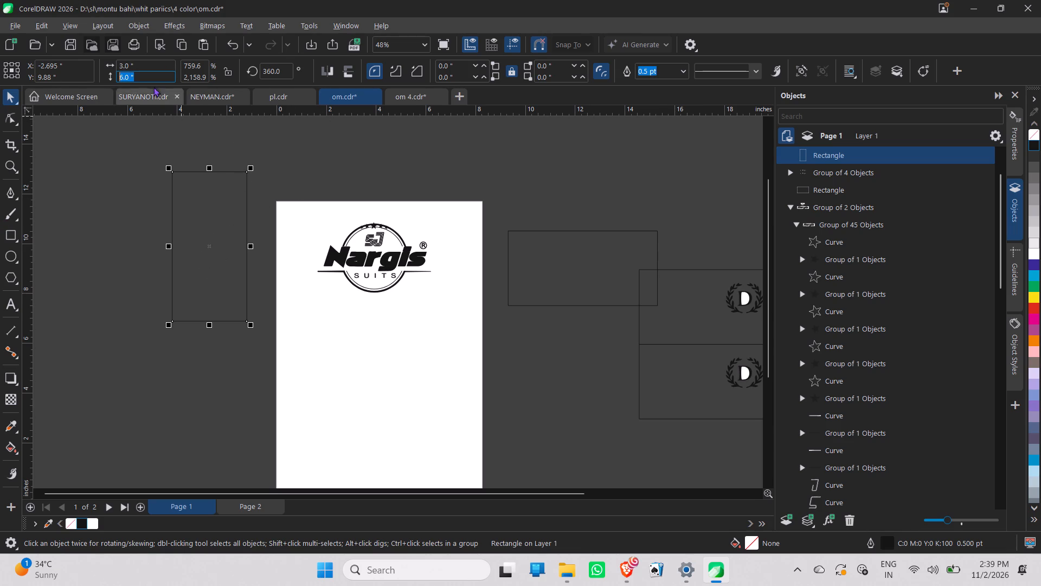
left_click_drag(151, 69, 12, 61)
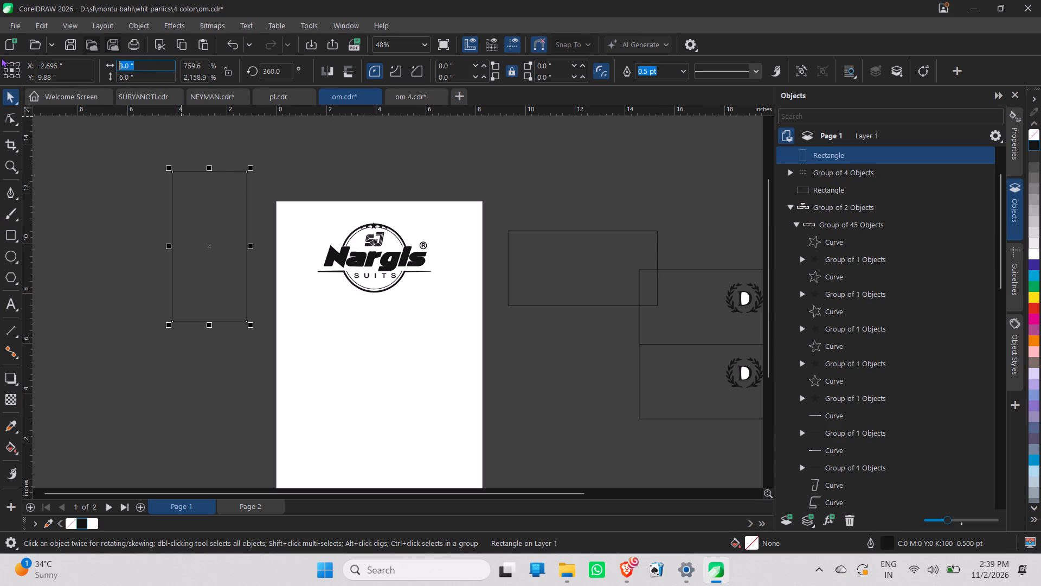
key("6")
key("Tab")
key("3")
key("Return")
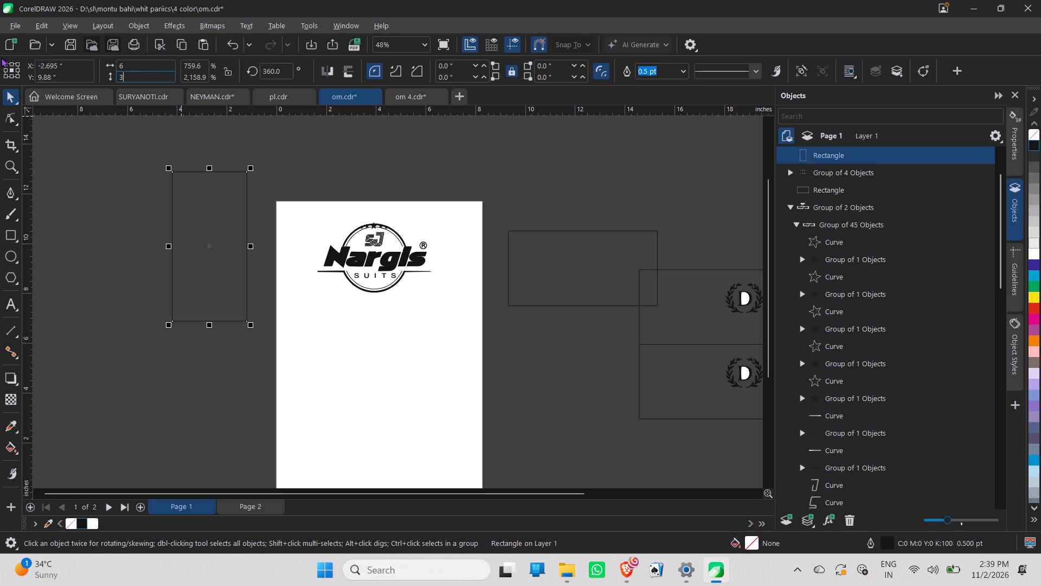
Move the 6 by 3 inch duplicate rectangle around the Nargis logo, centred at about X 4.09, Y 9.34 inches.
left_click_drag(184, 258, 202, 289)
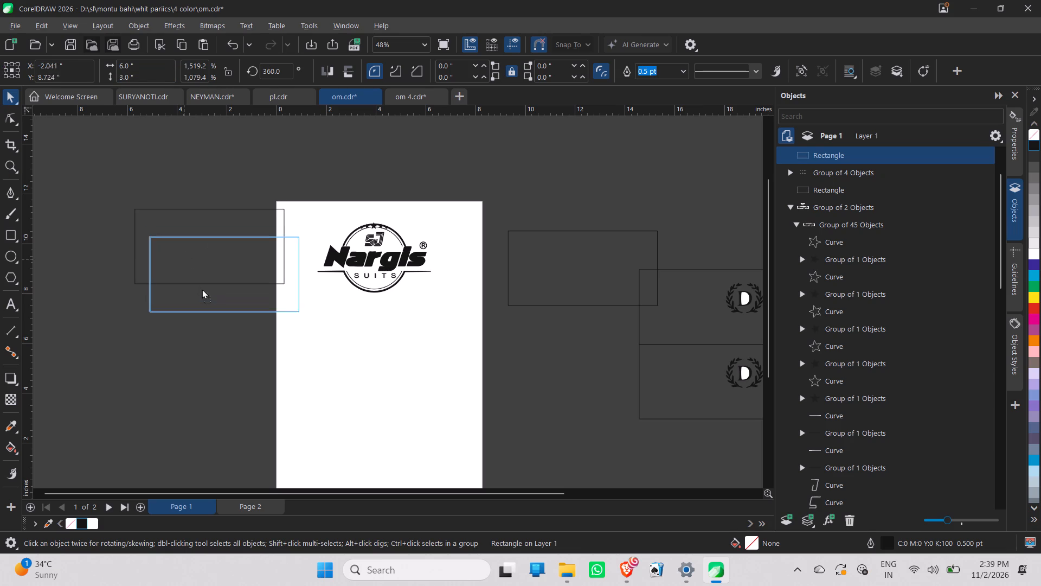
left_click_drag(202, 289, 359, 250)
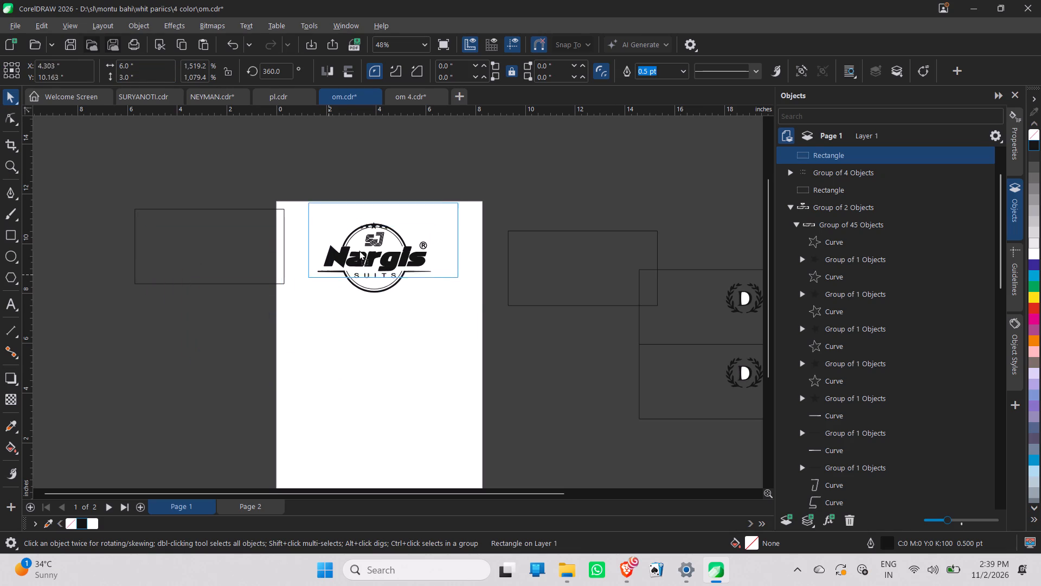
left_click_drag(359, 250, 347, 266)
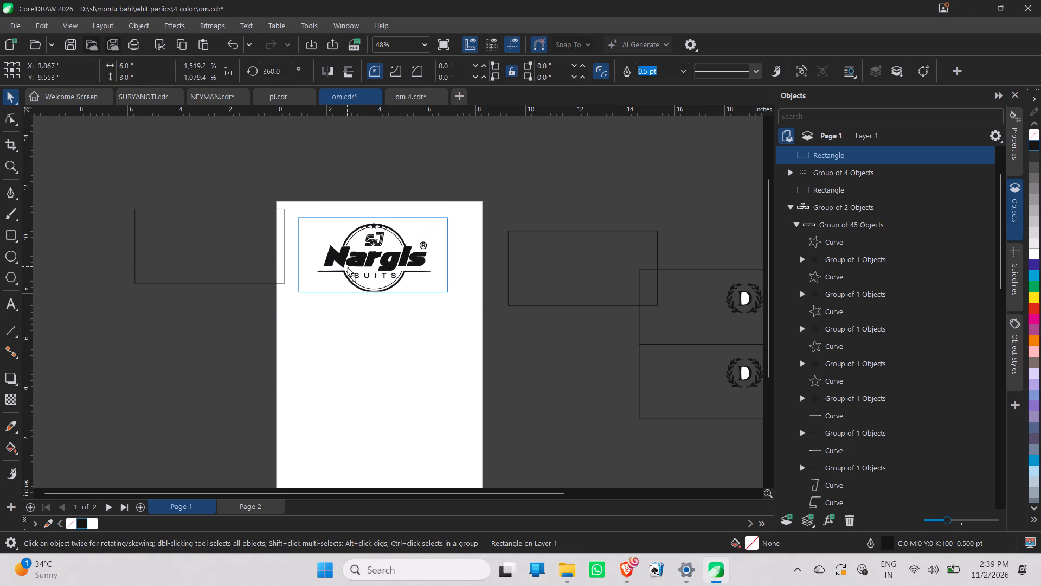
left_click_drag(347, 266, 352, 272)
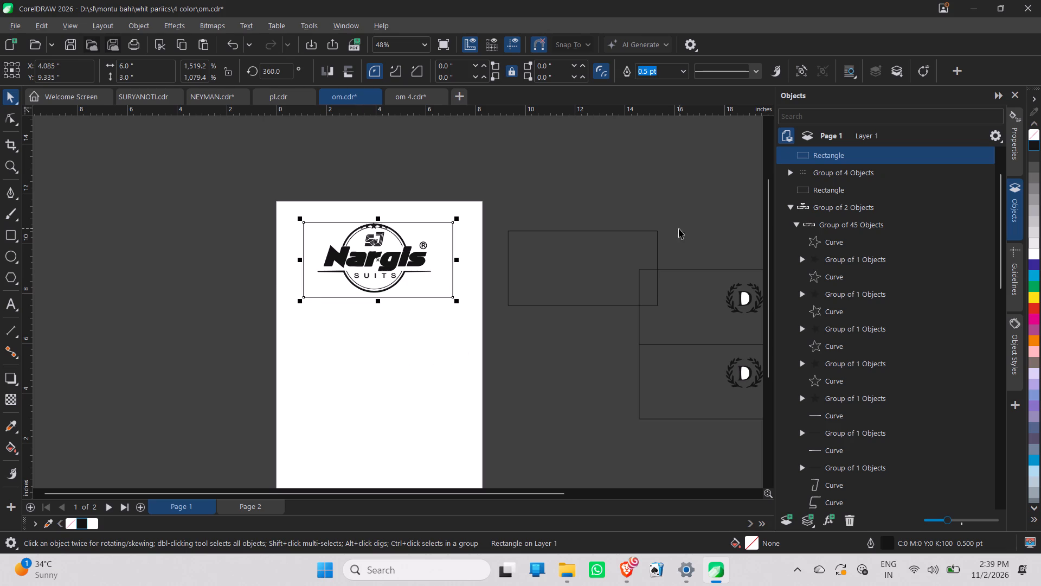
Resize the original frame, lying off the page near the Deepjyoti artwork, to 3 by 3 inches.
left_click(536, 263)
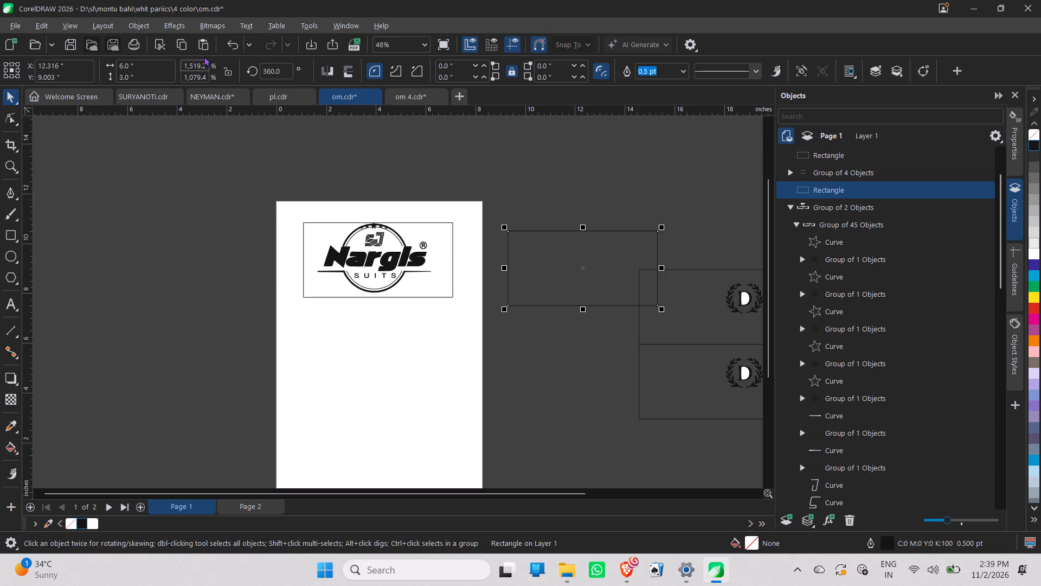
left_click_drag(138, 67, 10, 59)
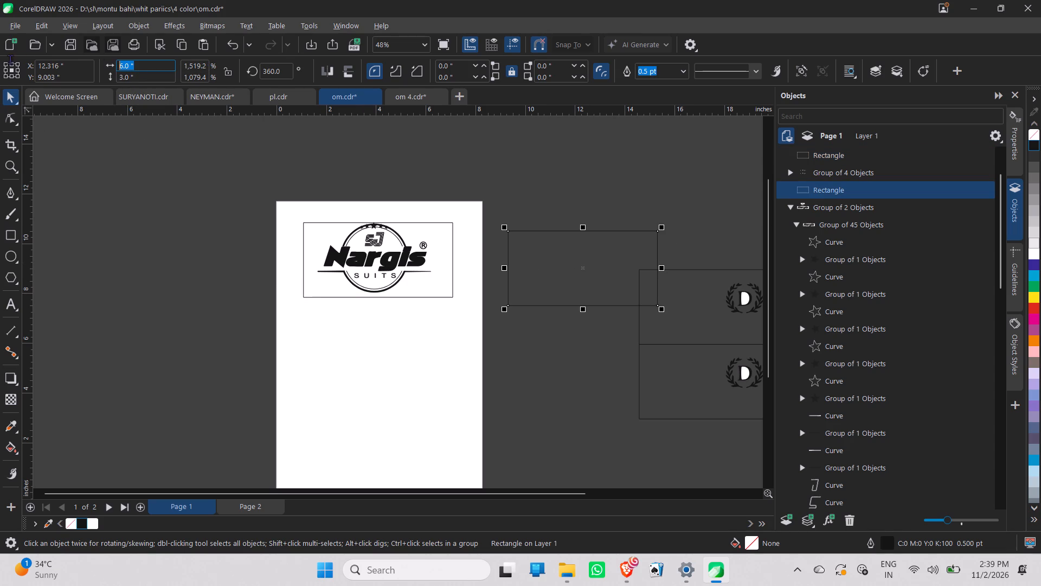
left_click_drag(10, 59, 1, 60)
key("3")
key("Tab")
key("6")
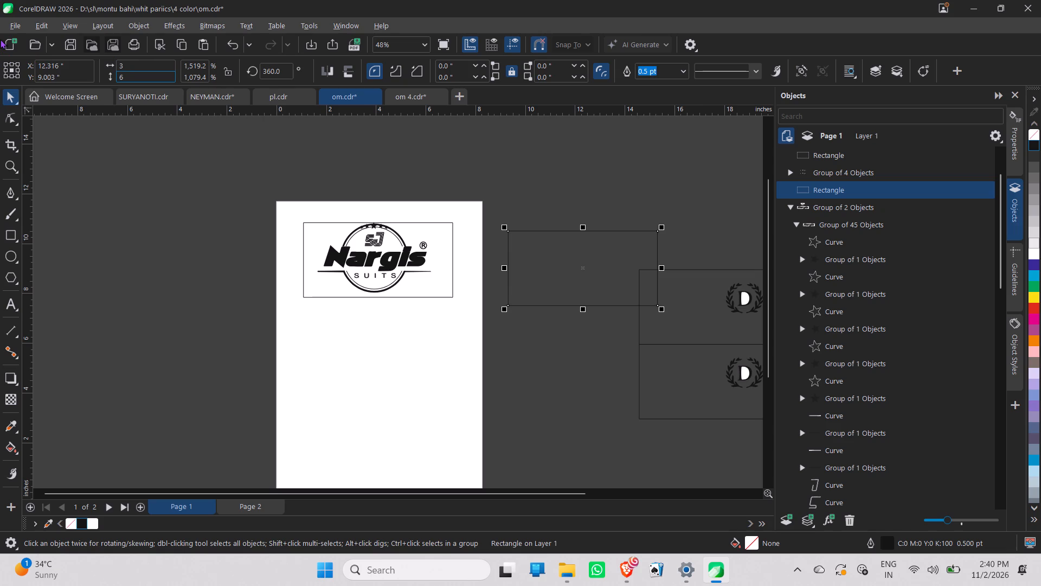
key("BackSpace")
key("3")
key("Return")
right_click_drag(0, 39, 0, 53)
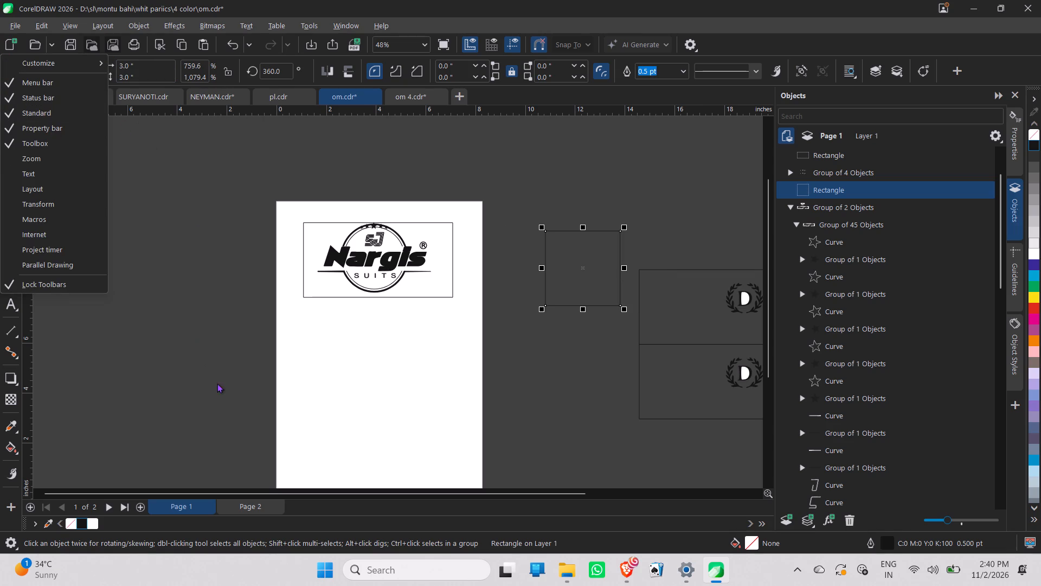
left_click(115, 314)
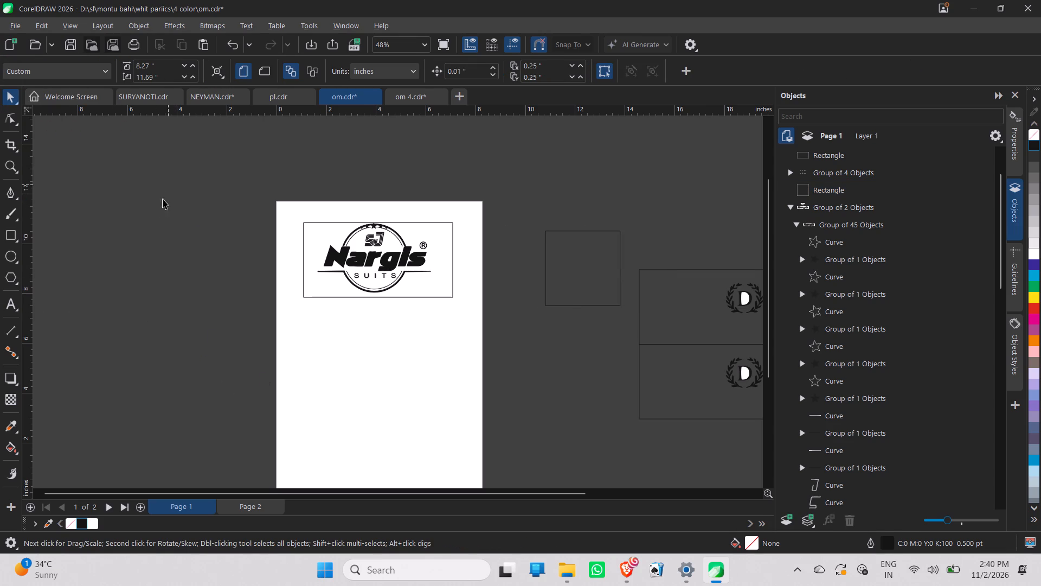
Move the 3 by 3 inch square onto one half of the Nargis logo frame, centred at about X 2.51, Y 9.40 inches.
left_click(596, 279)
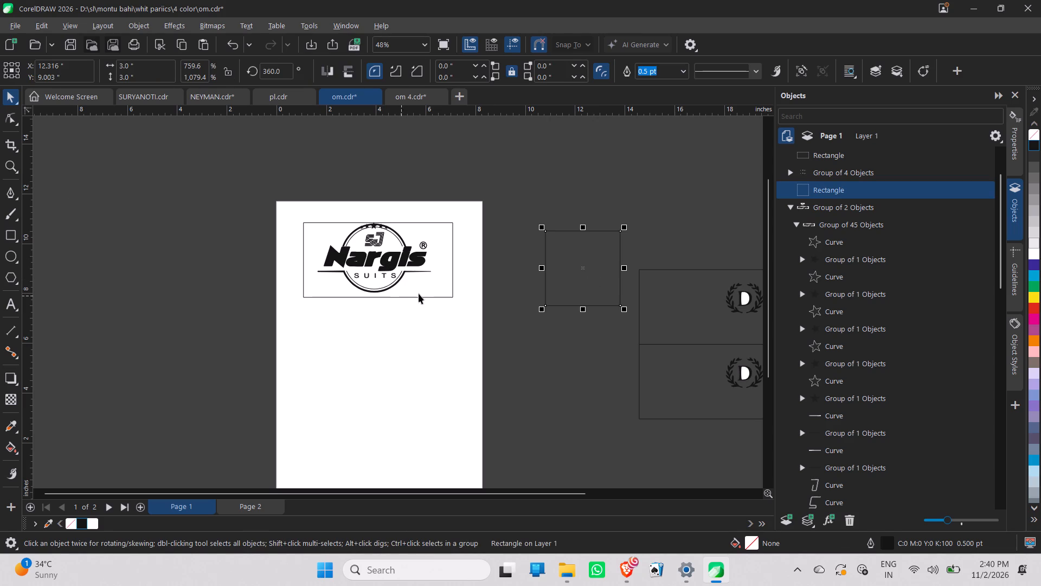
left_click_drag(613, 273, 421, 279)
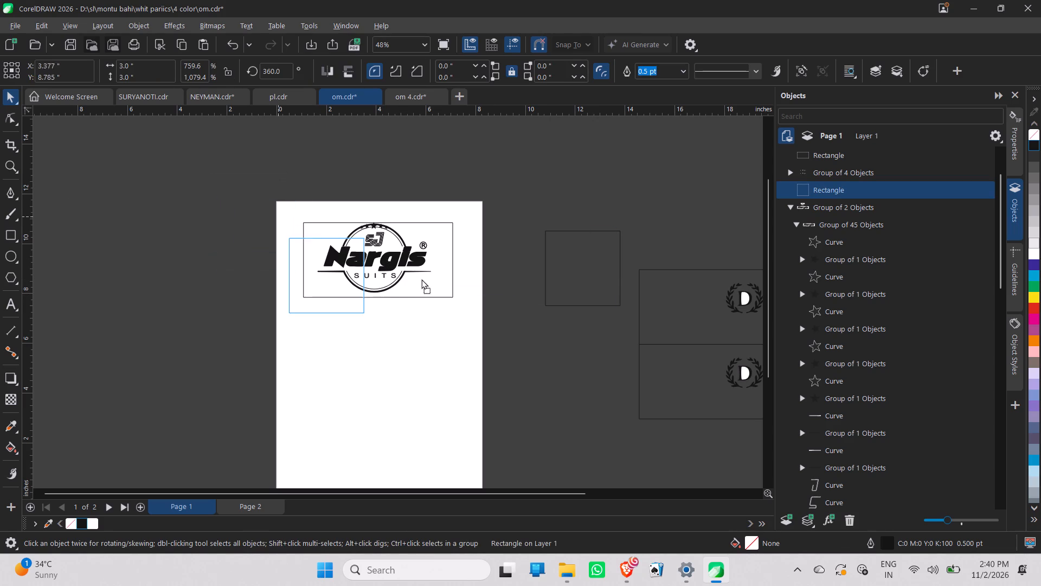
left_click_drag(421, 279, 382, 264)
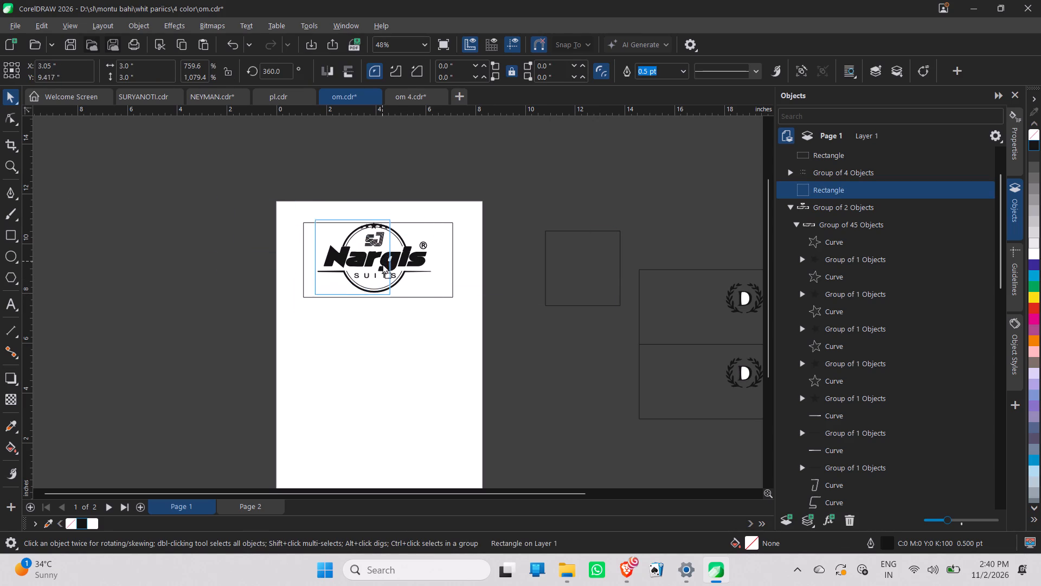
left_click_drag(382, 264, 368, 264)
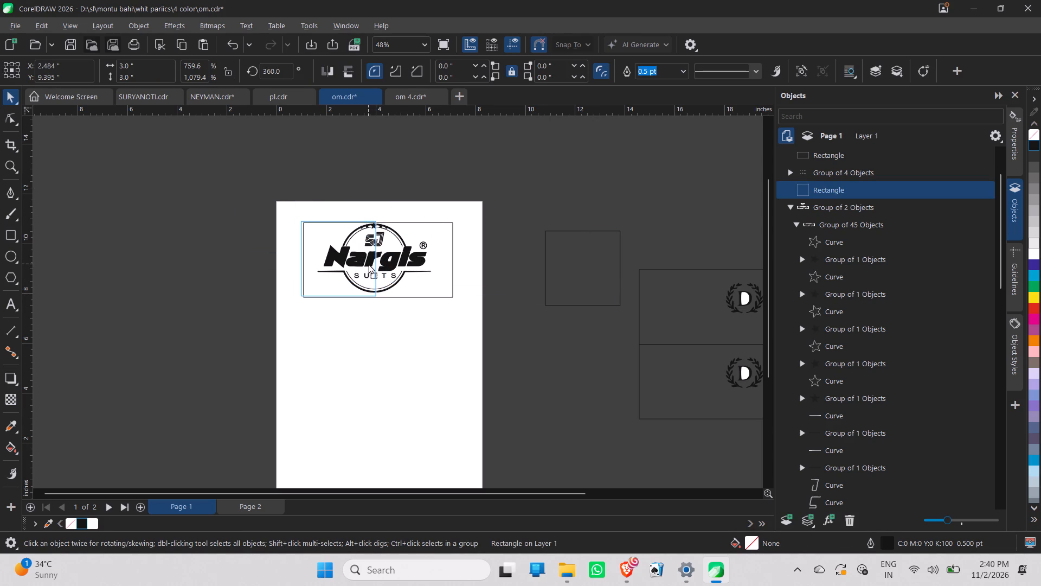
left_click_drag(368, 264, 369, 264)
Resize the 6 by 3 inch frame around the Nargis logo to 3 inches wide by 6 inches high.
left_click(436, 285)
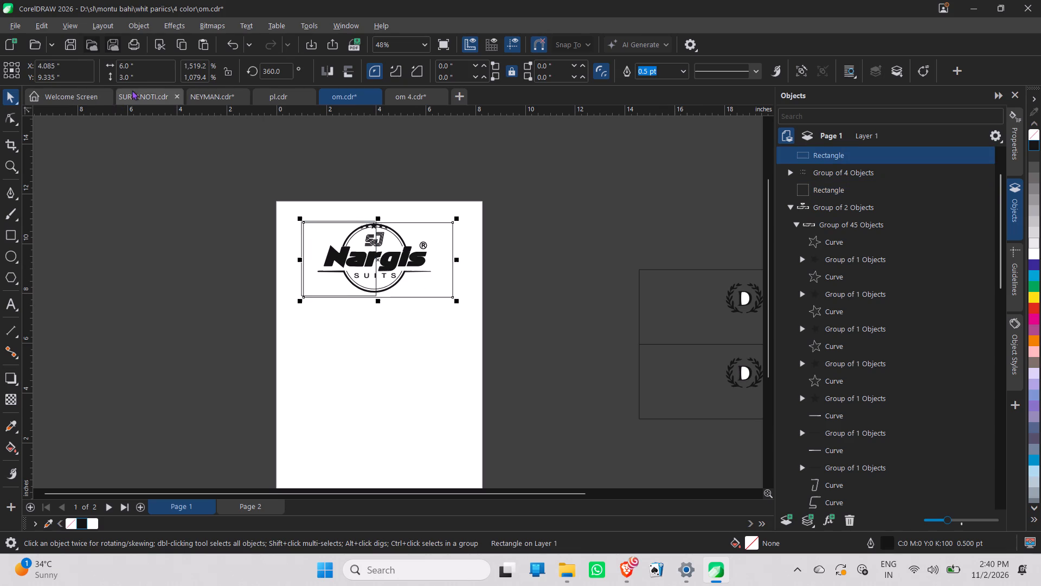
left_click_drag(149, 72, 97, 80)
left_click_drag(152, 80, 69, 82)
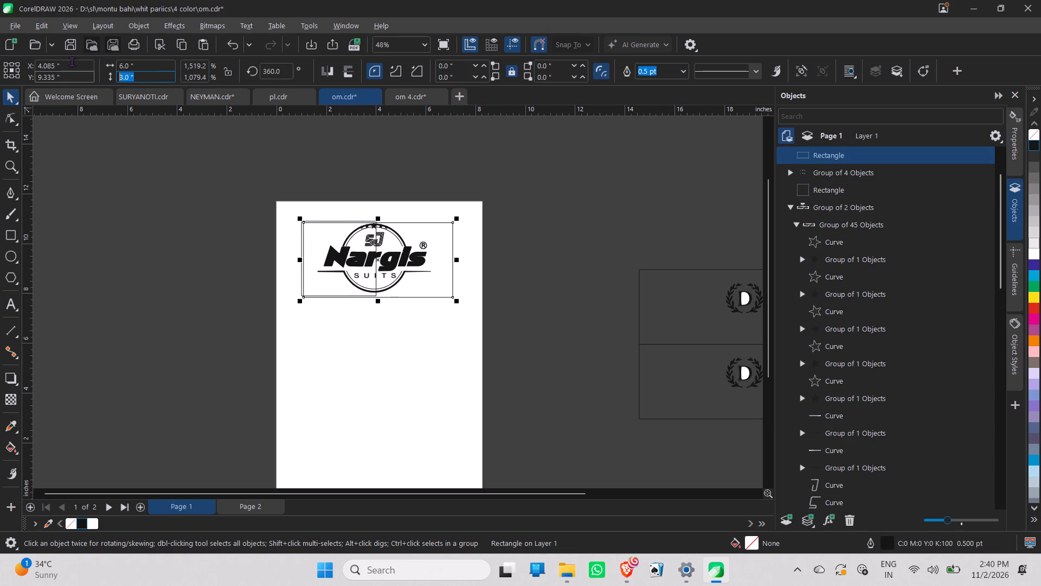
key("6")
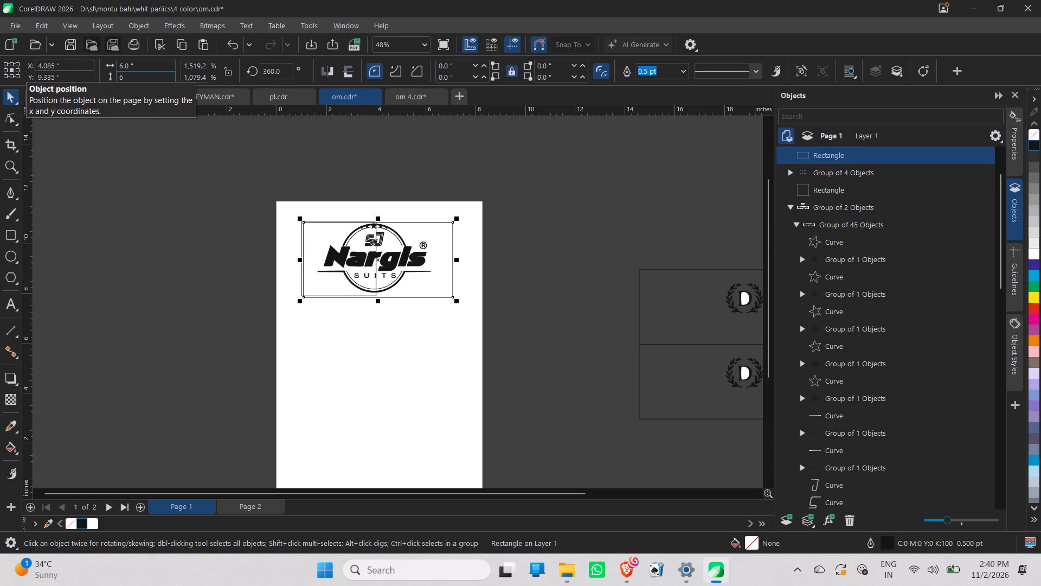
left_click_drag(143, 67, 139, 67)
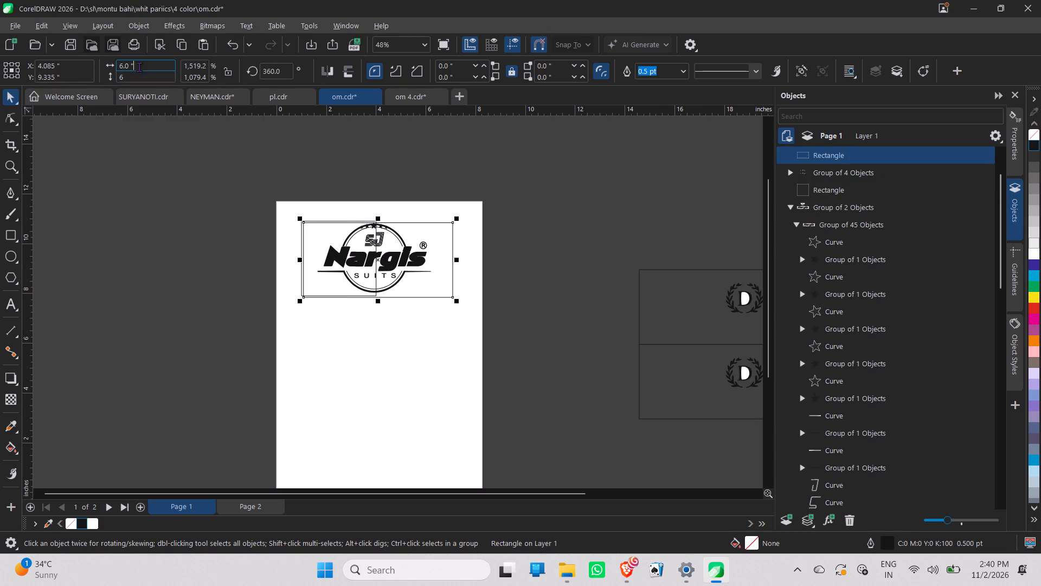
left_click_drag(139, 67, 67, 53)
key("3")
key("Return")
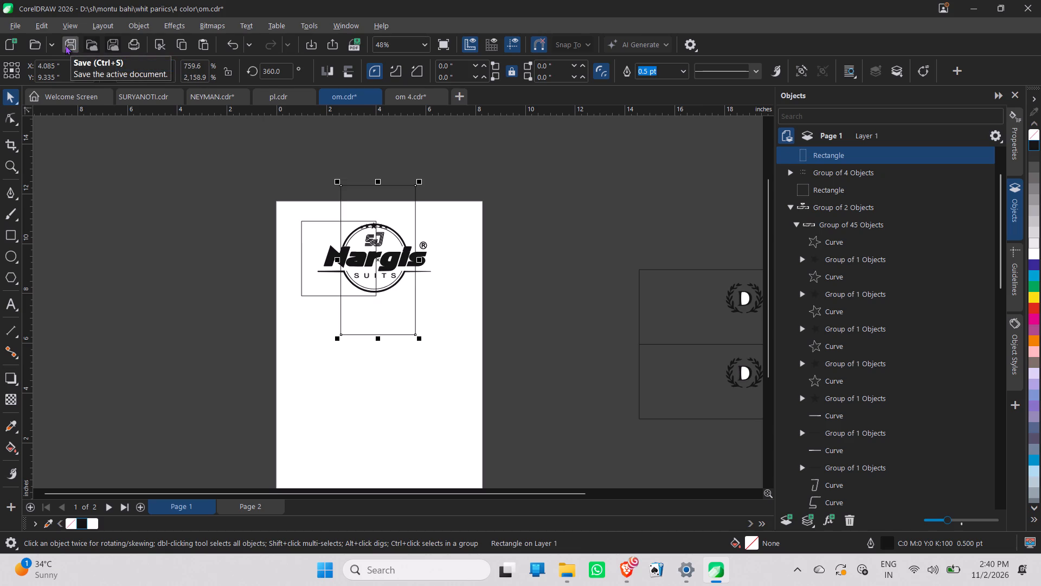
left_click_drag(436, 339, 436, 332)
Change the page orientation to landscape.
left_click(303, 289)
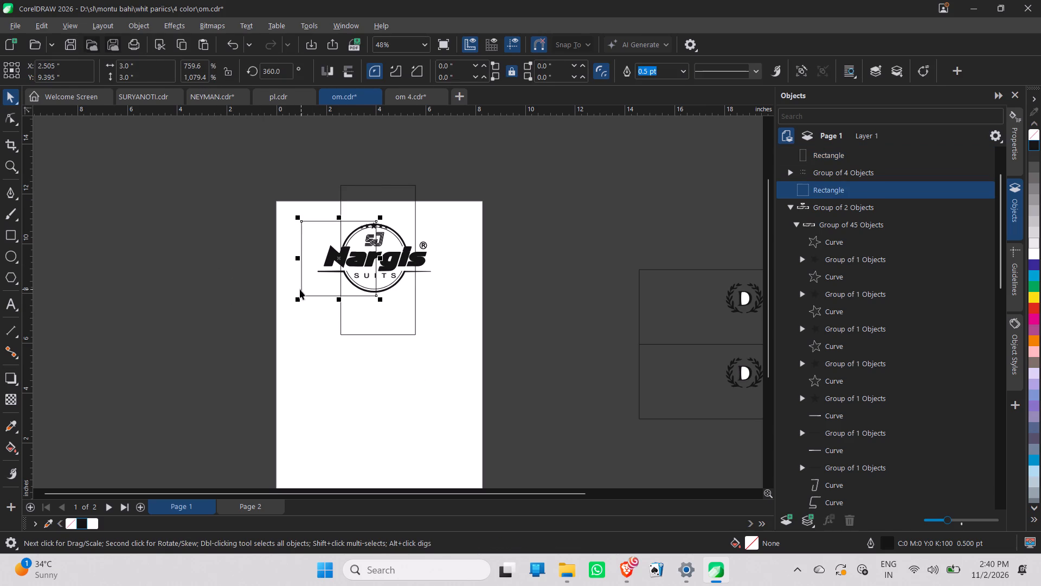
left_click_drag(324, 416, 321, 408)
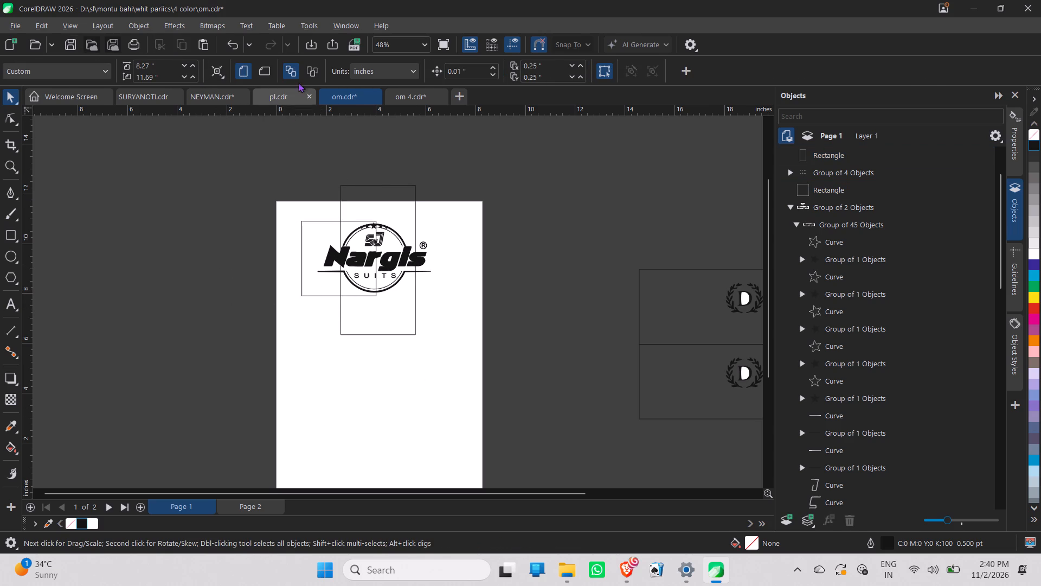
left_click(263, 69)
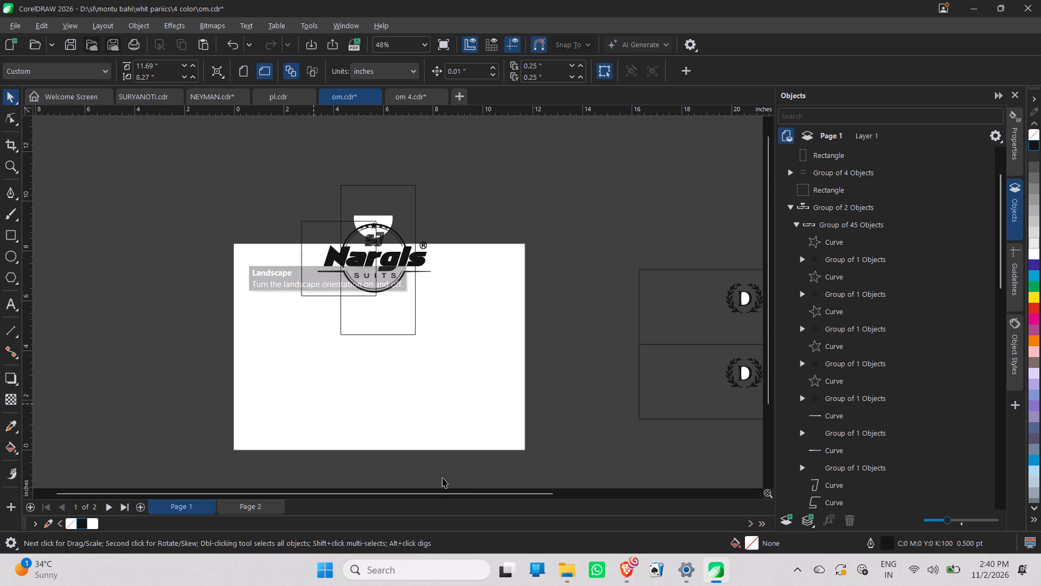
Move the Nargis logo together with both frames onto the landscape page, centred at about X 3.81, Y 4.33 inches.
left_click_drag(465, 358, 236, 184)
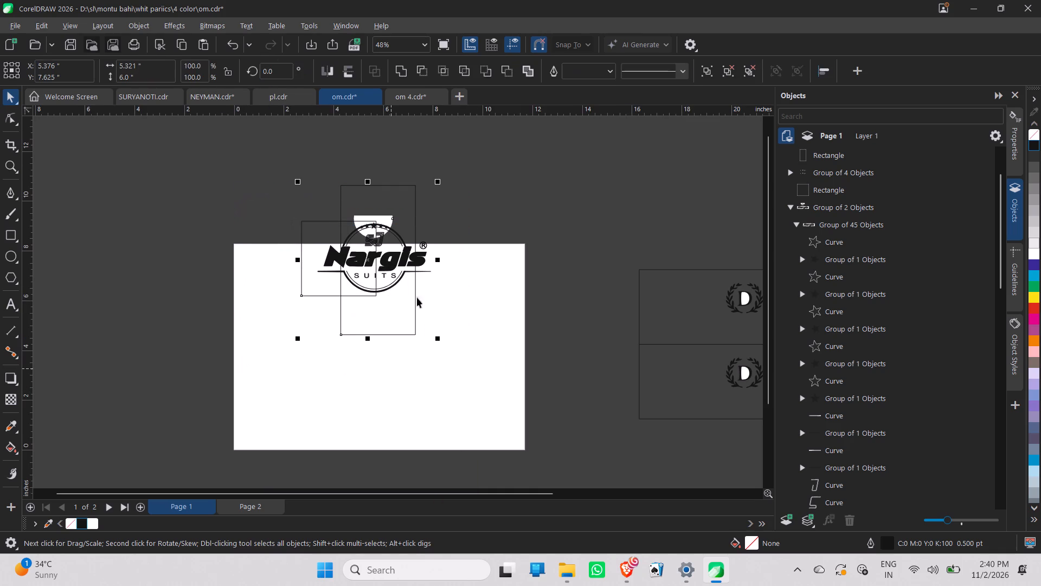
left_click_drag(381, 296, 342, 378)
left_click_drag(476, 214, 469, 214)
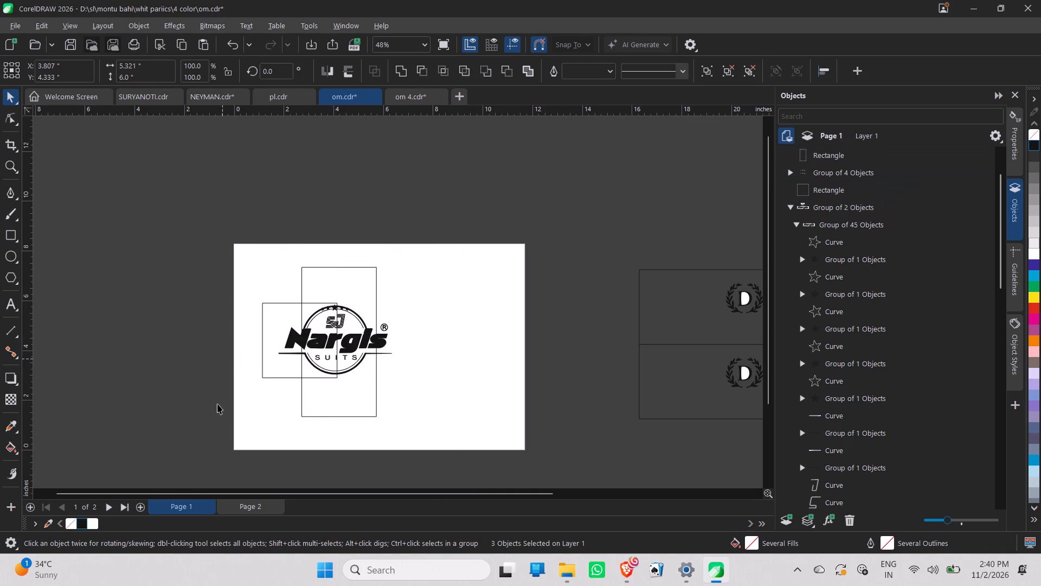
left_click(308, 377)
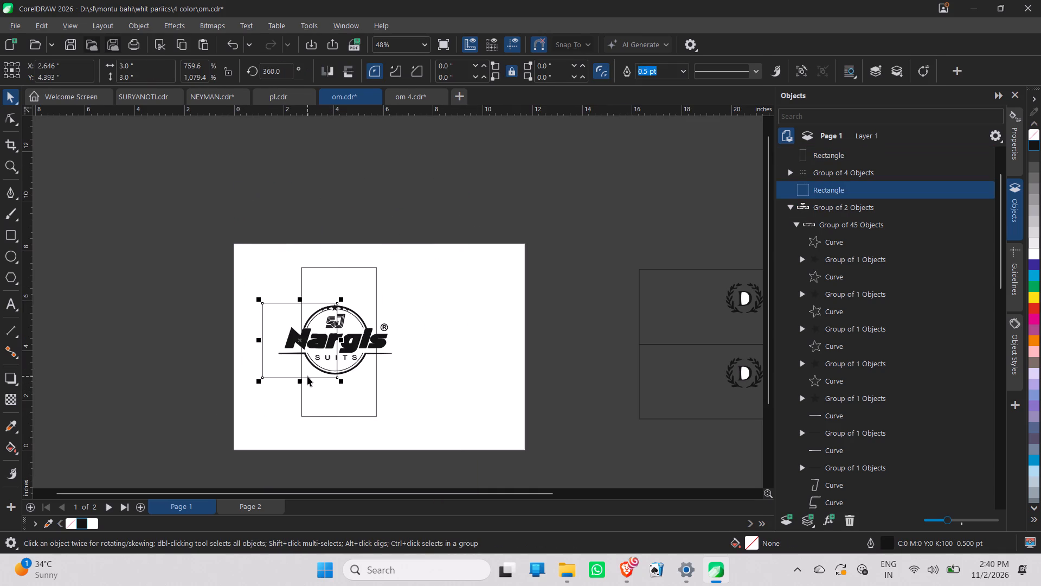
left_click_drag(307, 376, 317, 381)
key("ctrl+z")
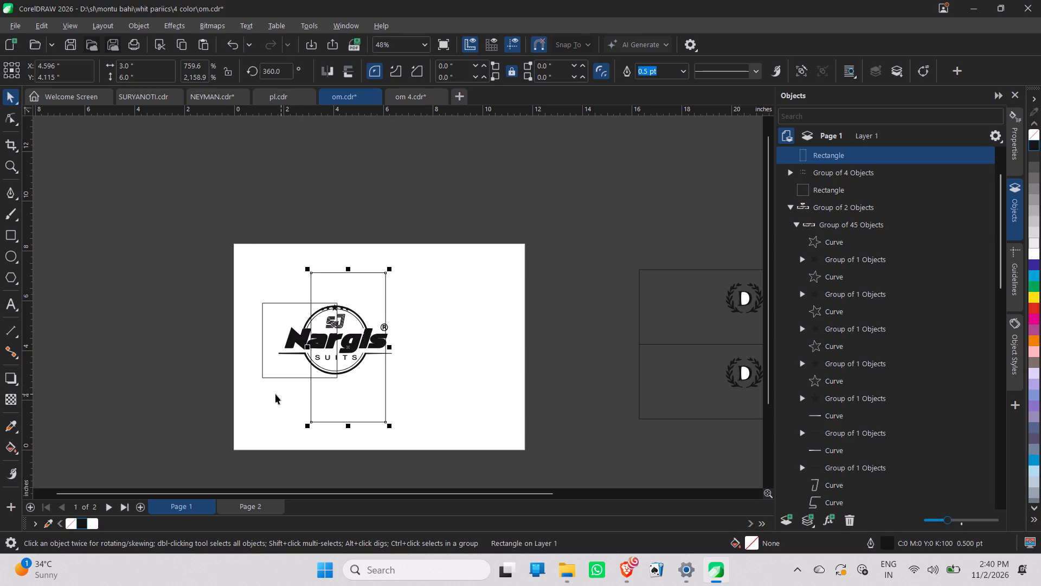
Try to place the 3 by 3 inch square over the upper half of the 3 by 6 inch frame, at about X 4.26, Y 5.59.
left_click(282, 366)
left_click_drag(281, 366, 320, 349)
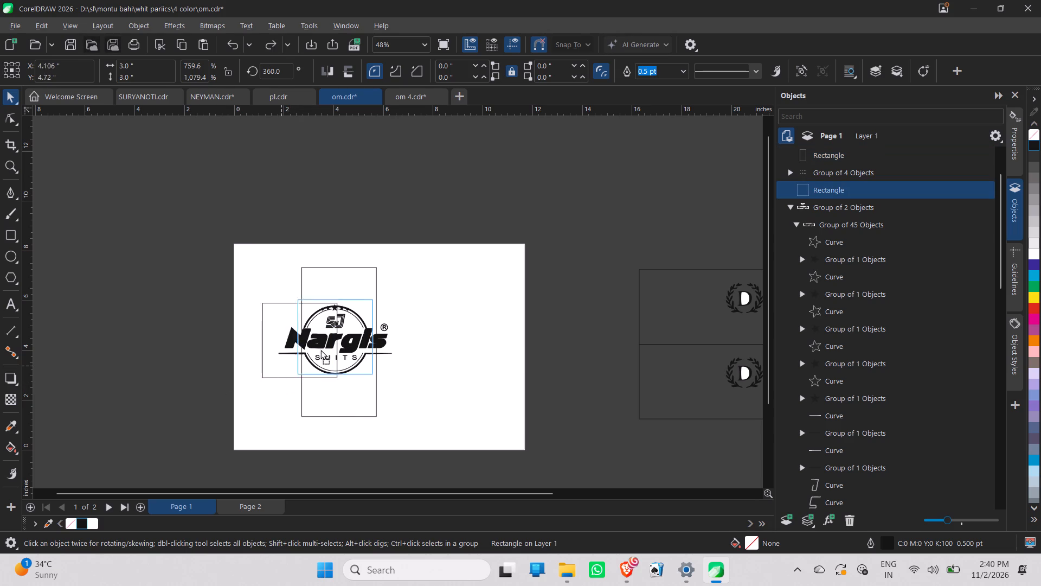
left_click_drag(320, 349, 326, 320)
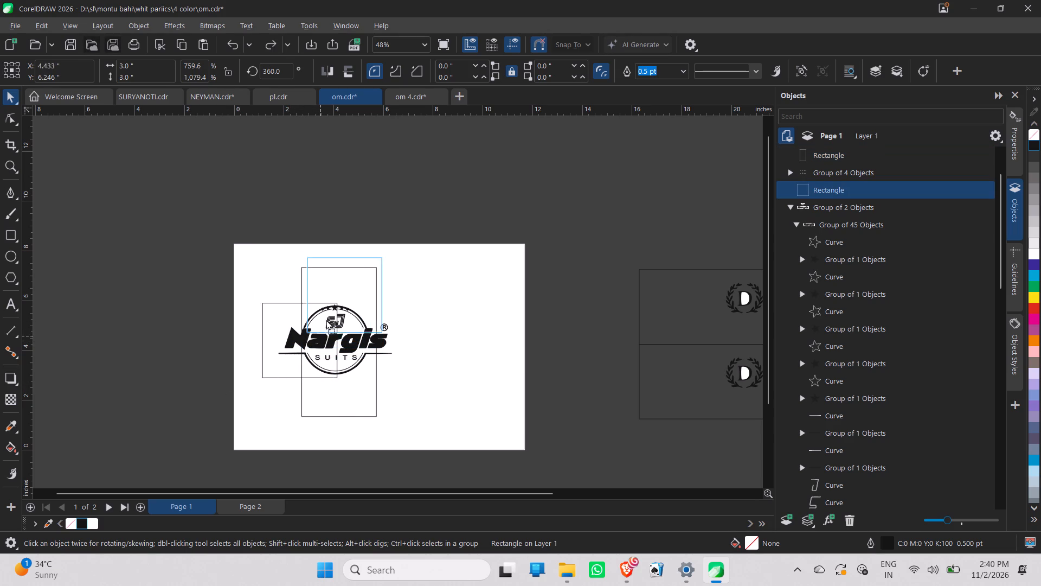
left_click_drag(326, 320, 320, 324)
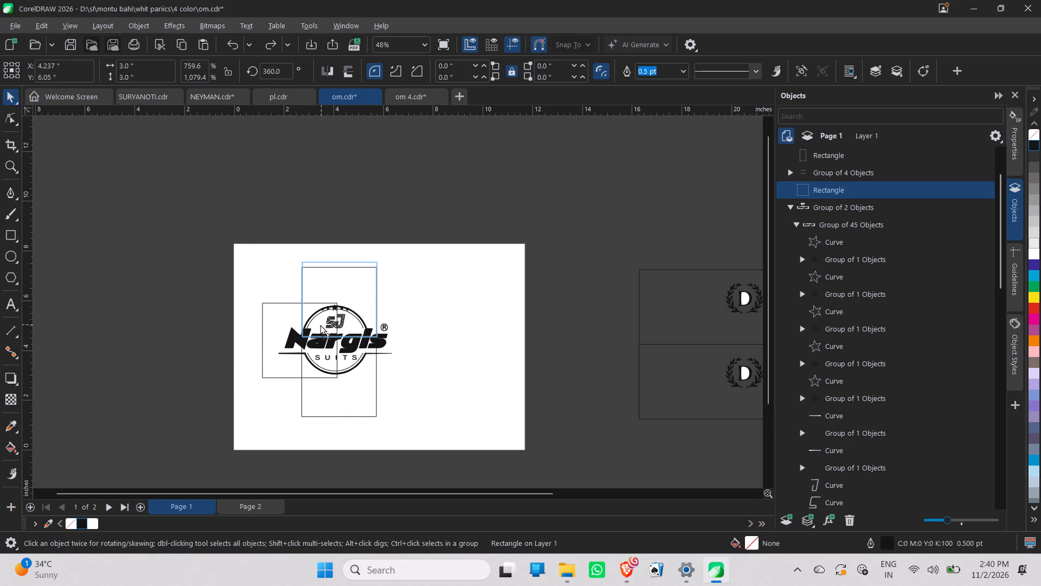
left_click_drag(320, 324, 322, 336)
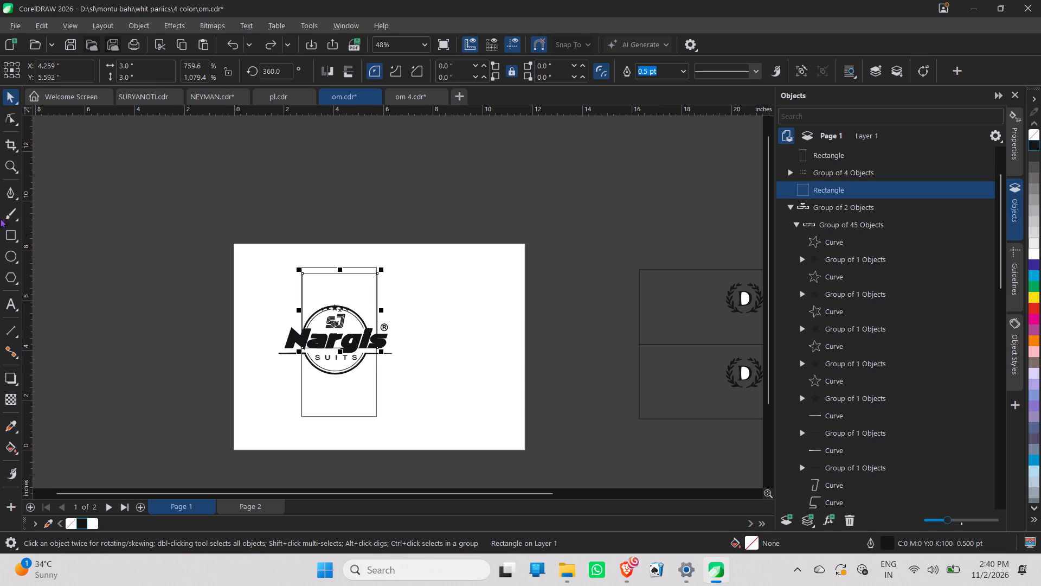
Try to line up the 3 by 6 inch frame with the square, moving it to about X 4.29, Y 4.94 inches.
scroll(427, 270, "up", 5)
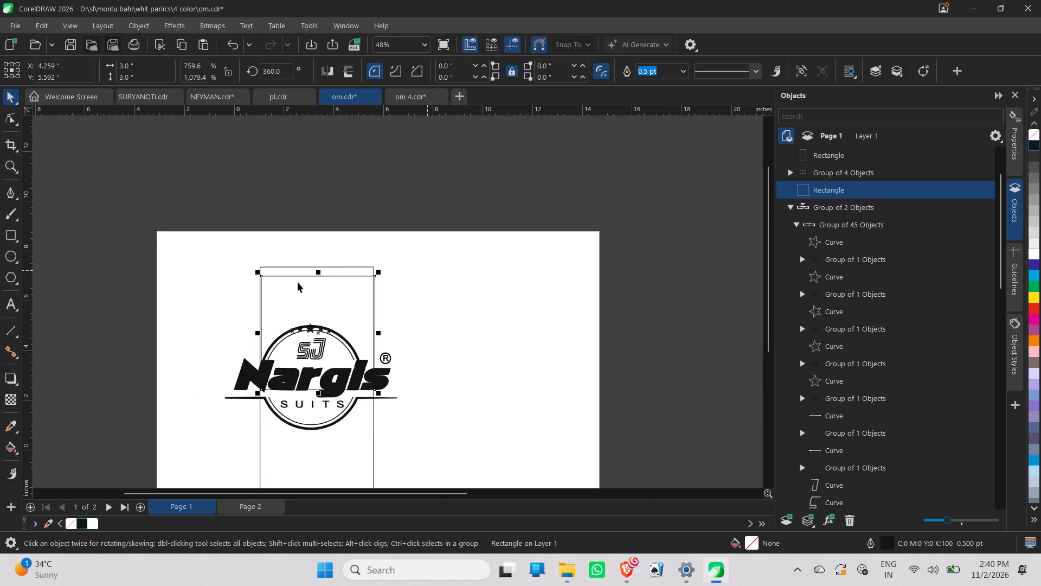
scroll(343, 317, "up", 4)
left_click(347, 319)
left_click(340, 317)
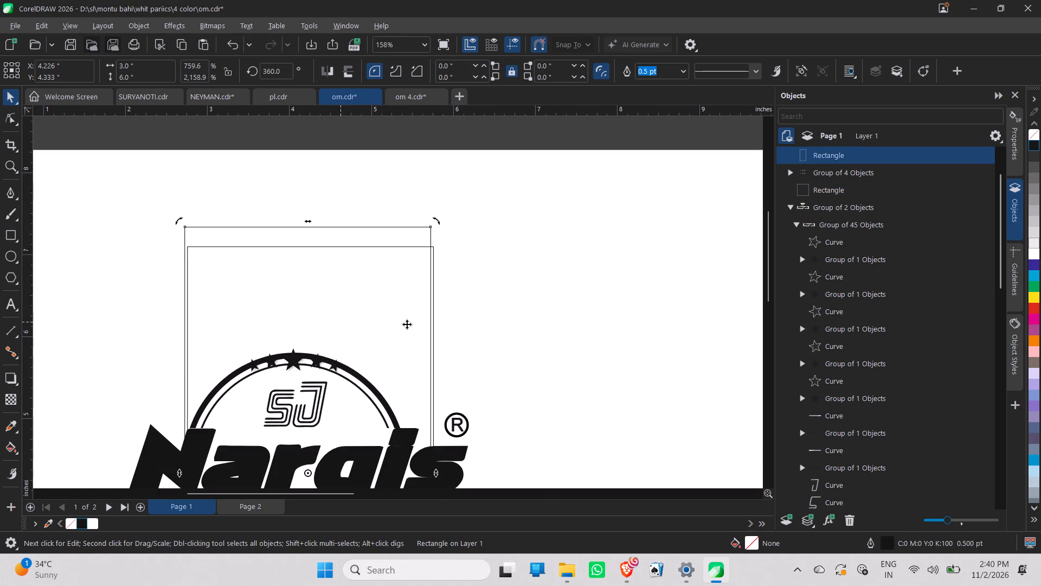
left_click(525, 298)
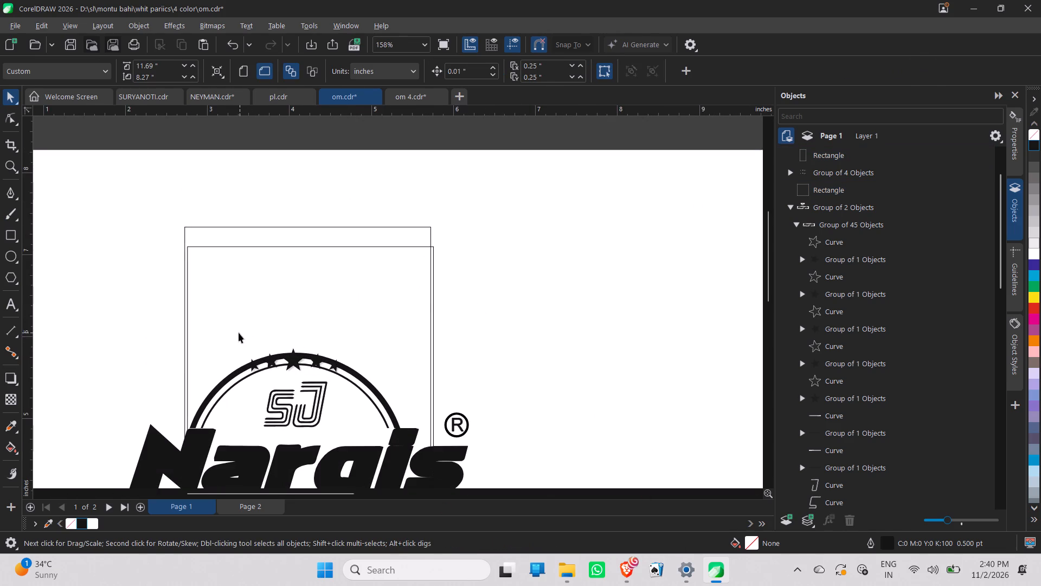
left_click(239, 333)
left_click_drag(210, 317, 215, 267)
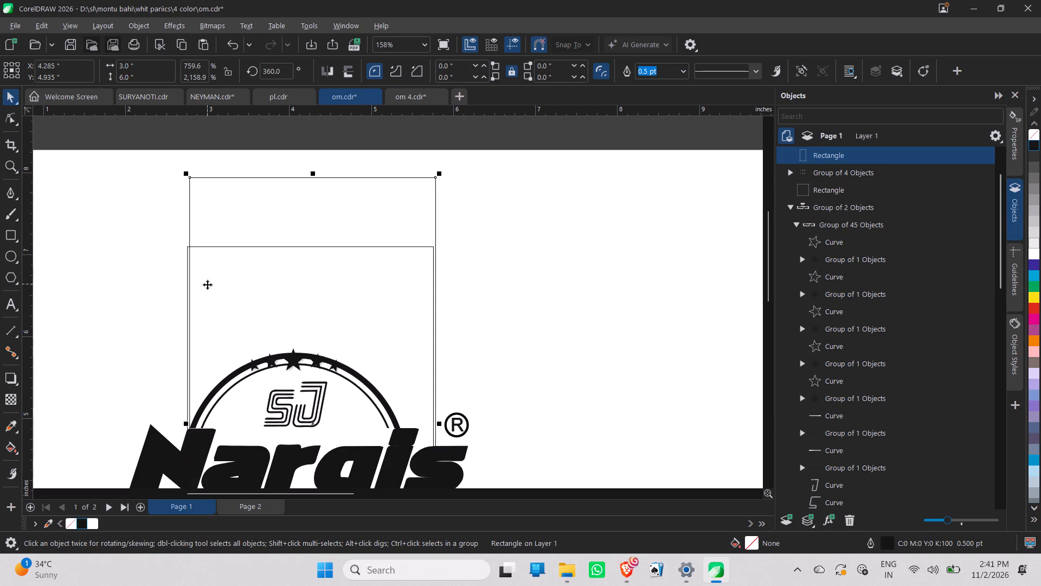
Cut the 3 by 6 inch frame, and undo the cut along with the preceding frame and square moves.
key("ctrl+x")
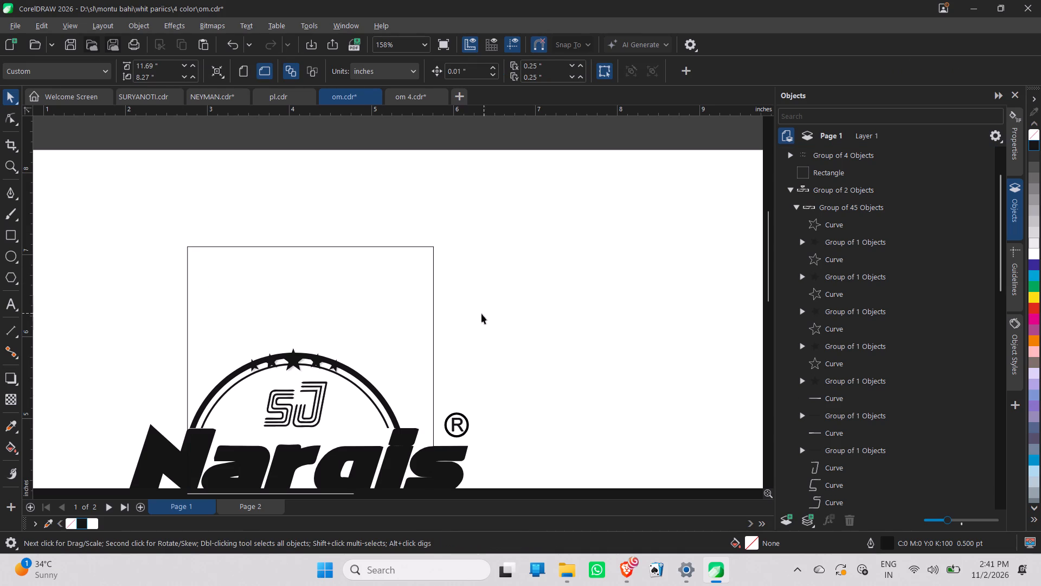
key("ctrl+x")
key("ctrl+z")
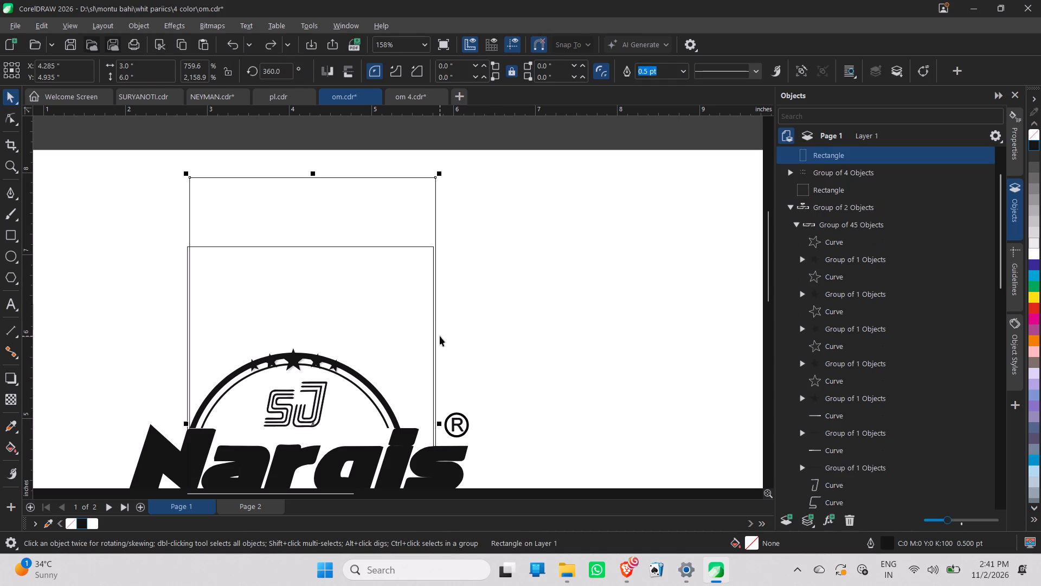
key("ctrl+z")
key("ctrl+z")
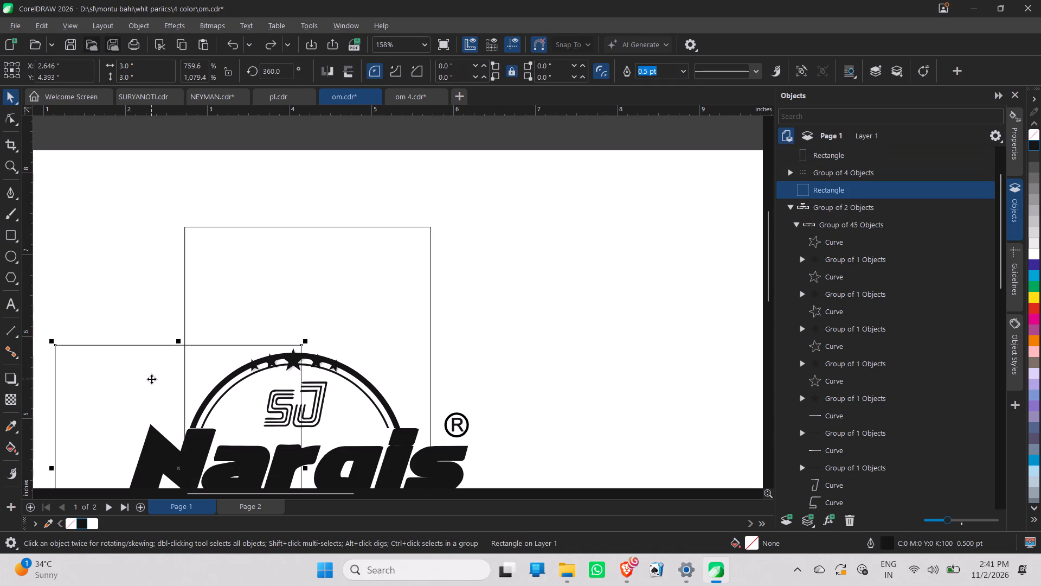
Move the 3 by 3 inch square exactly over the upper half of the 3 by 6 inch frame, centred at about X 4.22, Y 5.84.
left_click_drag(152, 379, 278, 251)
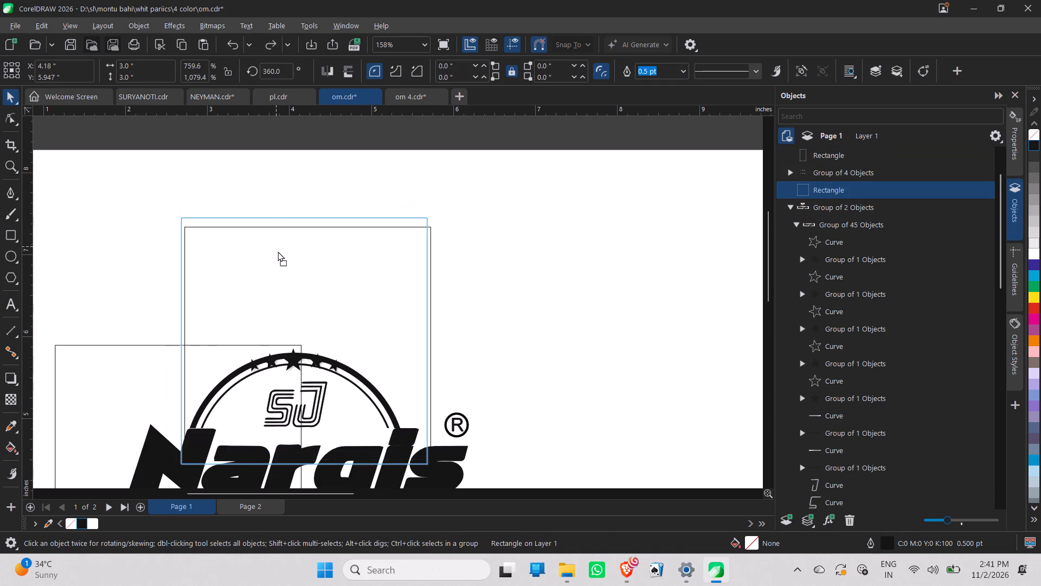
left_click_drag(278, 251, 285, 262)
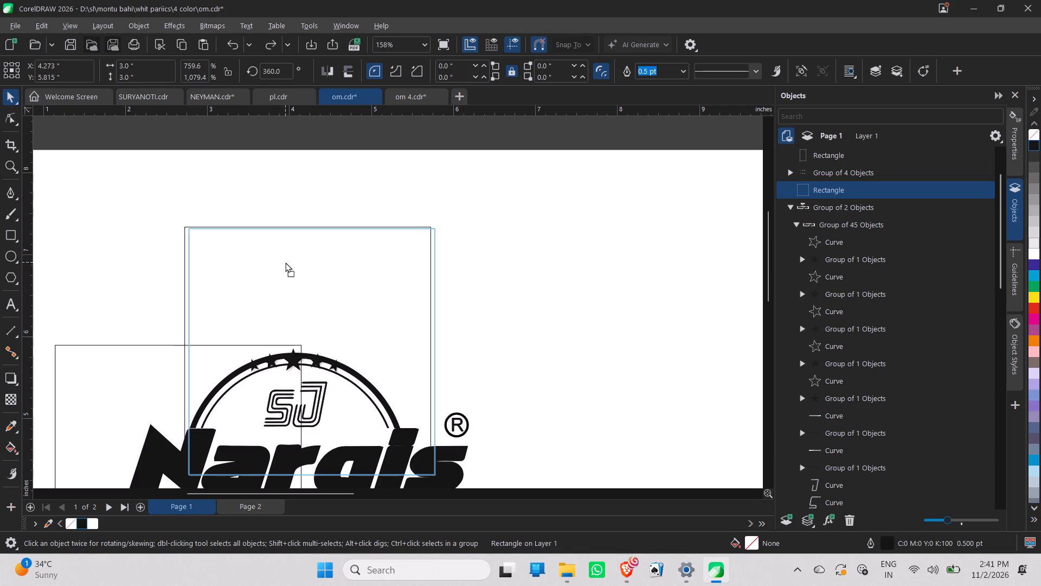
left_click_drag(285, 262, 280, 260)
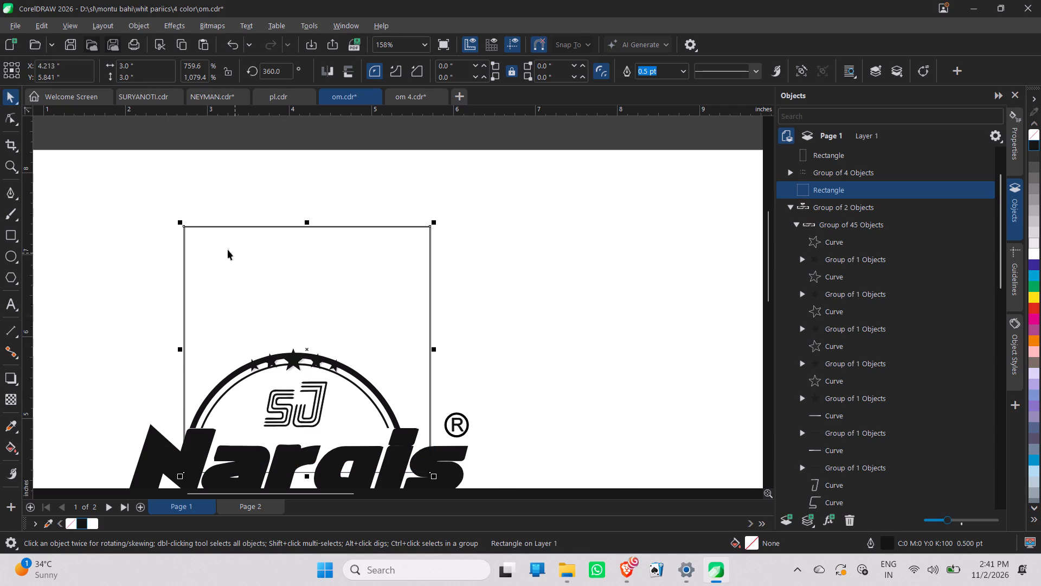
scroll(221, 249, "up", 5)
scroll(141, 167, "up", 5)
scroll(162, 211, "up", 4)
scroll(323, 283, "up", 5)
scroll(199, 249, "up", 5)
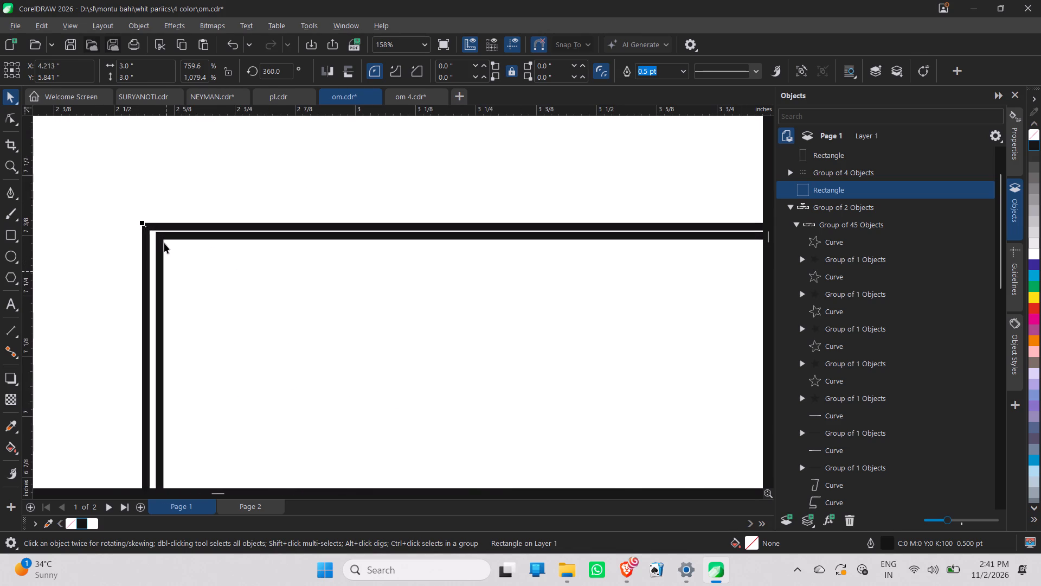
scroll(131, 232, "up", 2)
left_click_drag(132, 225, 159, 243)
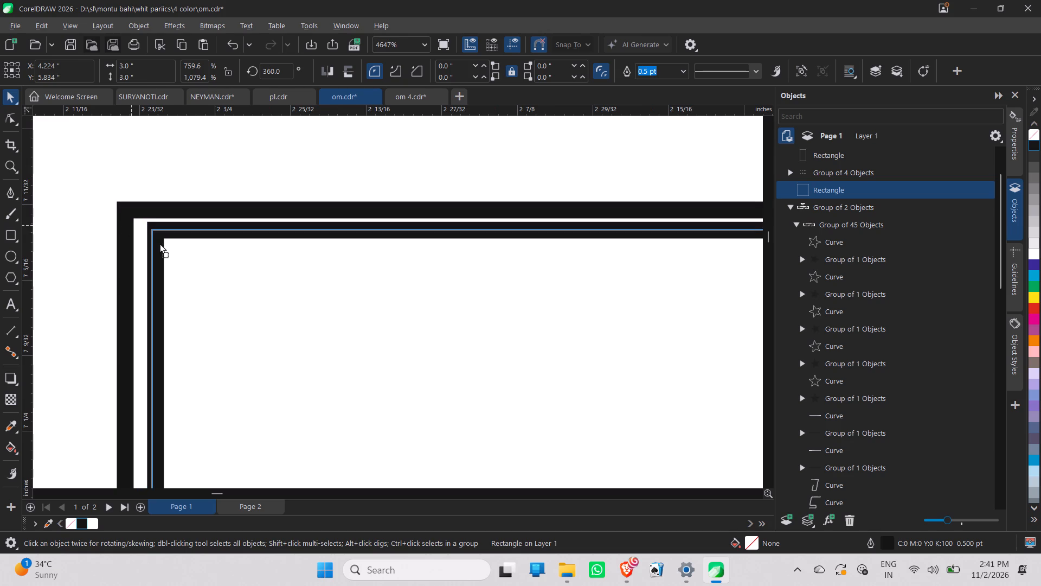
left_click_drag(159, 243, 159, 240)
Duplicate the 3 by 3 inch square onto the lower half of the tall frame, at about X 4.25, Y 2.87 inches.
scroll(272, 249, "down", 20)
scroll(272, 249, "down", 12)
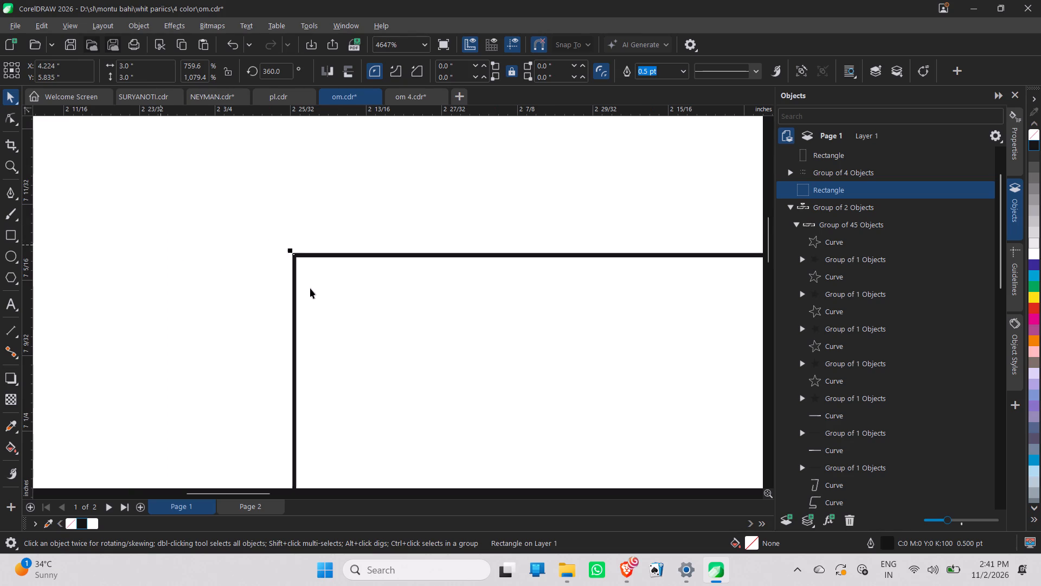
scroll(310, 288, "down", 16)
middle_click(331, 267)
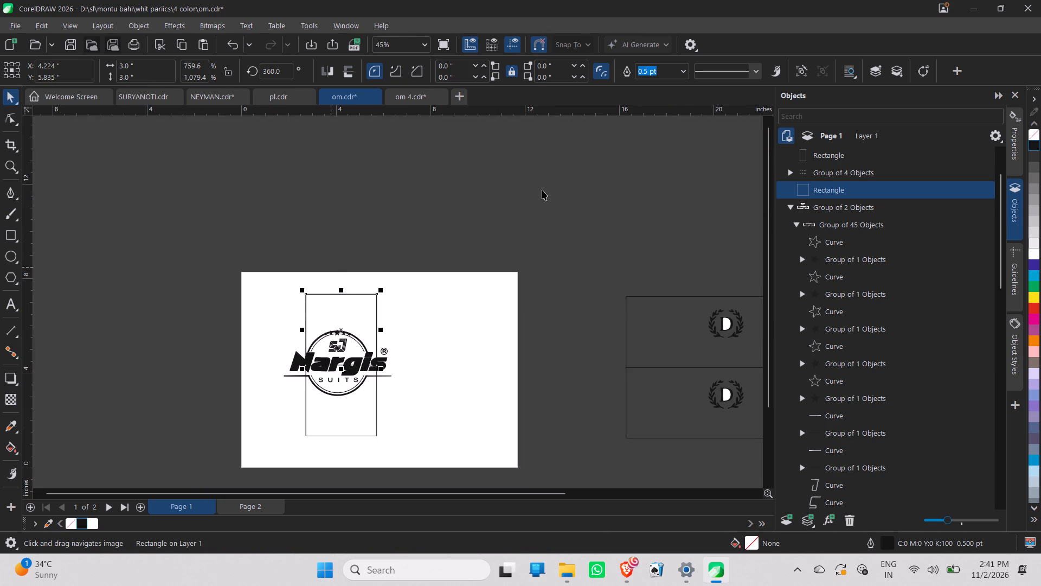
left_click(542, 188)
left_click(342, 305)
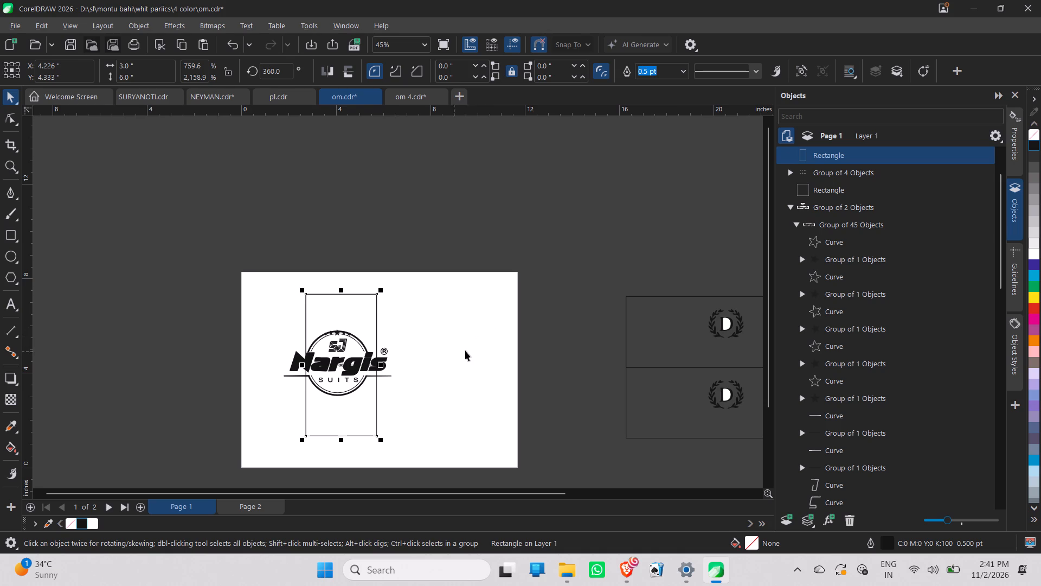
left_click_drag(886, 198, 901, 194)
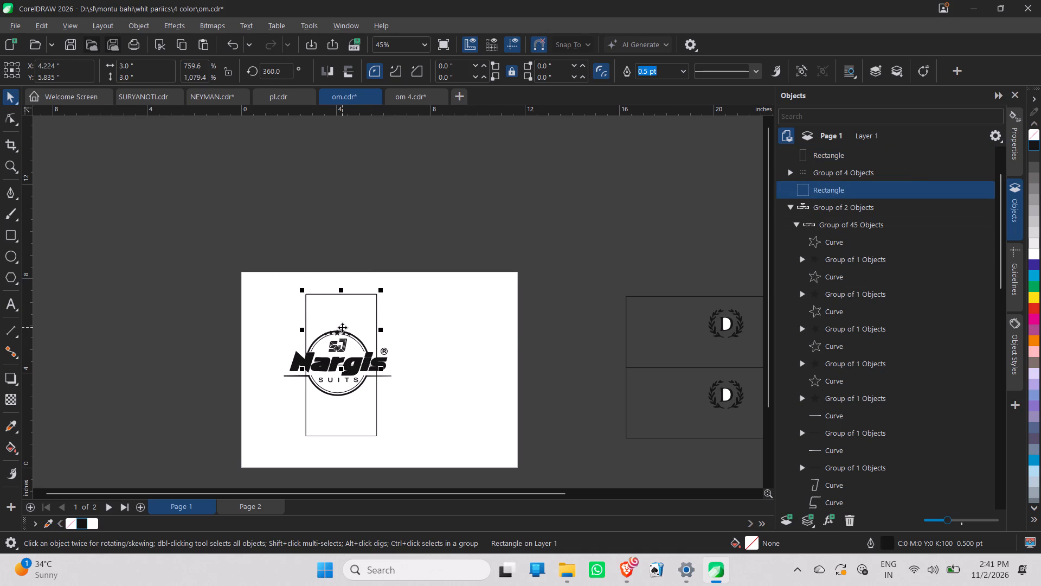
left_click_drag(340, 327, 320, 414)
right_click(329, 379)
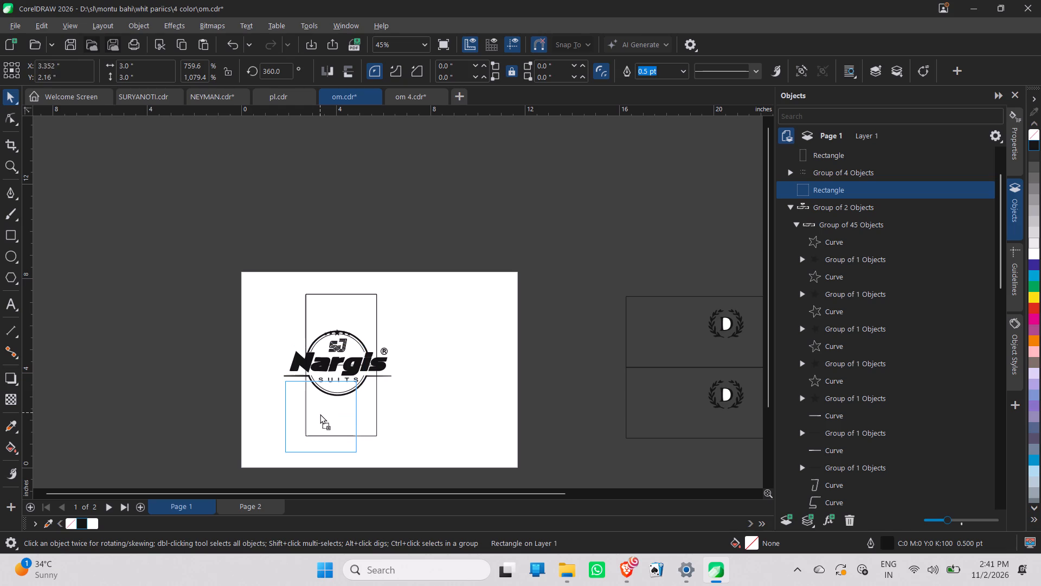
left_click_drag(320, 414, 341, 397)
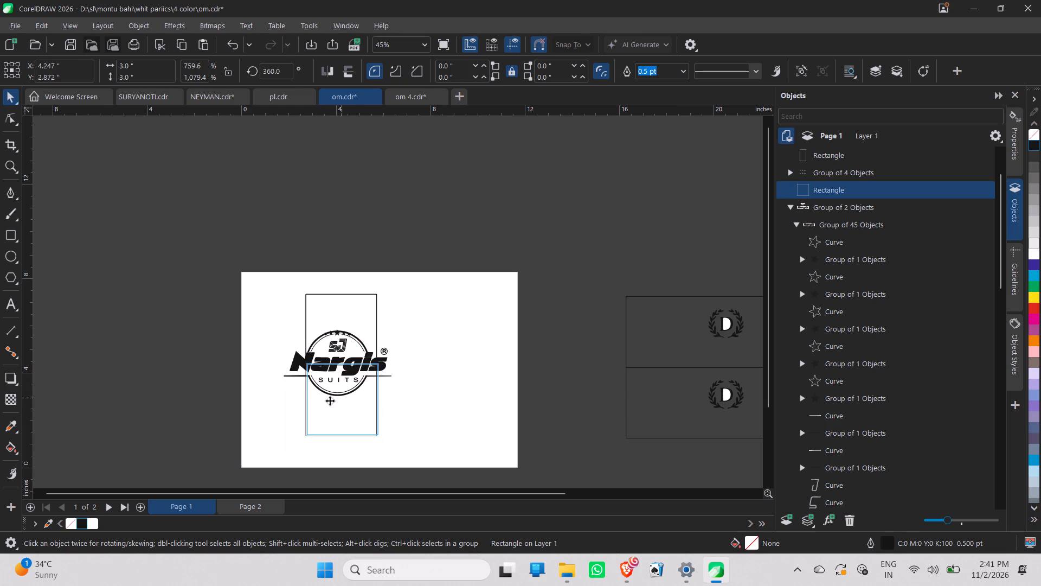
Align the duplicate square's lower corner with the tall frame's corner, centring the square at about X 4.22, Y 2.83 inches.
scroll(324, 520, "up", 6)
scroll(356, 456, "up", 4)
scroll(278, 394, "up", 7)
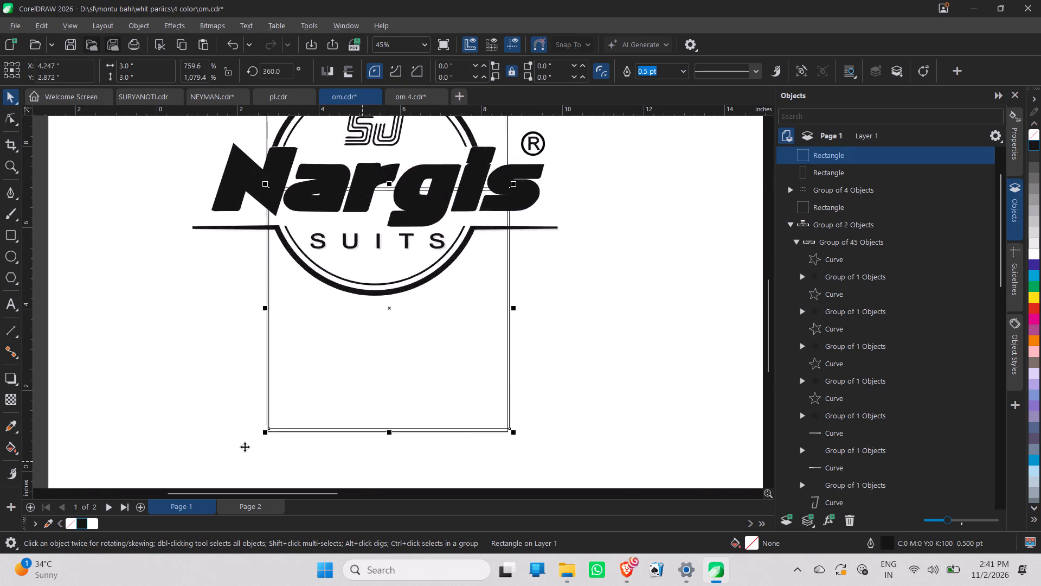
scroll(245, 447, "up", 7)
left_click_drag(382, 333, 381, 344)
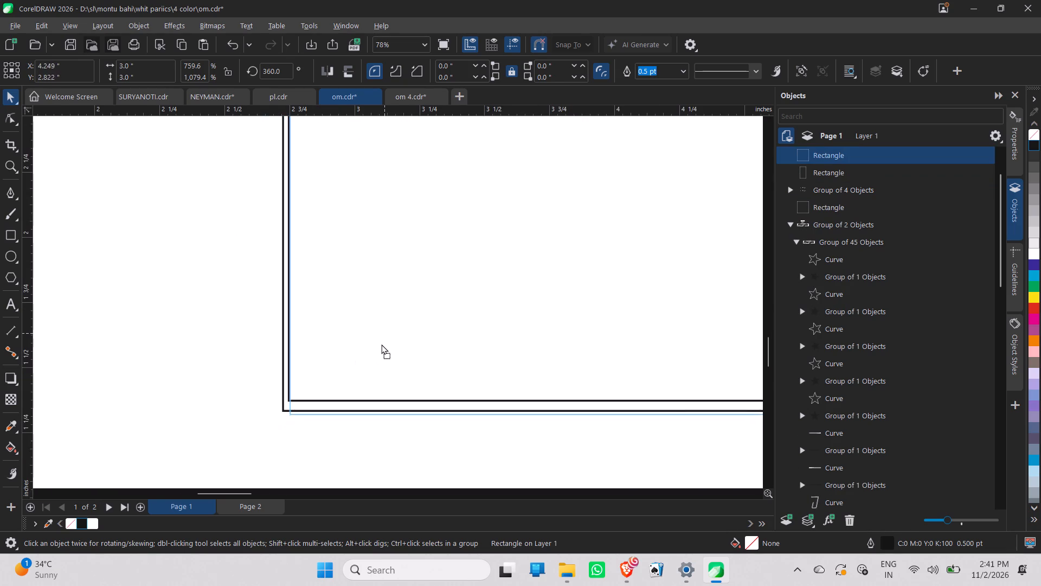
left_click_drag(381, 344, 370, 338)
left_click_drag(366, 335, 366, 345)
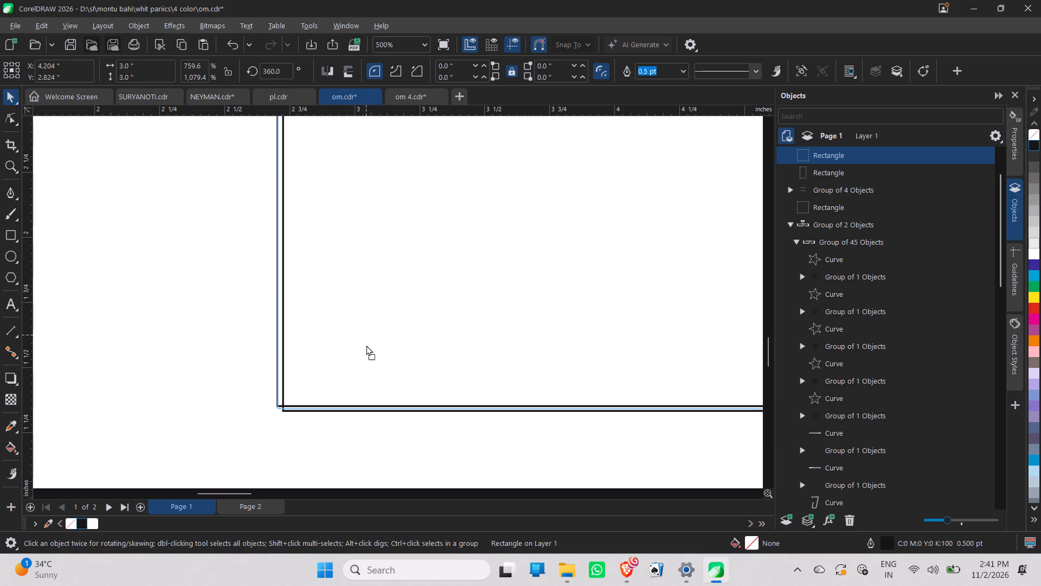
left_click_drag(366, 345, 371, 340)
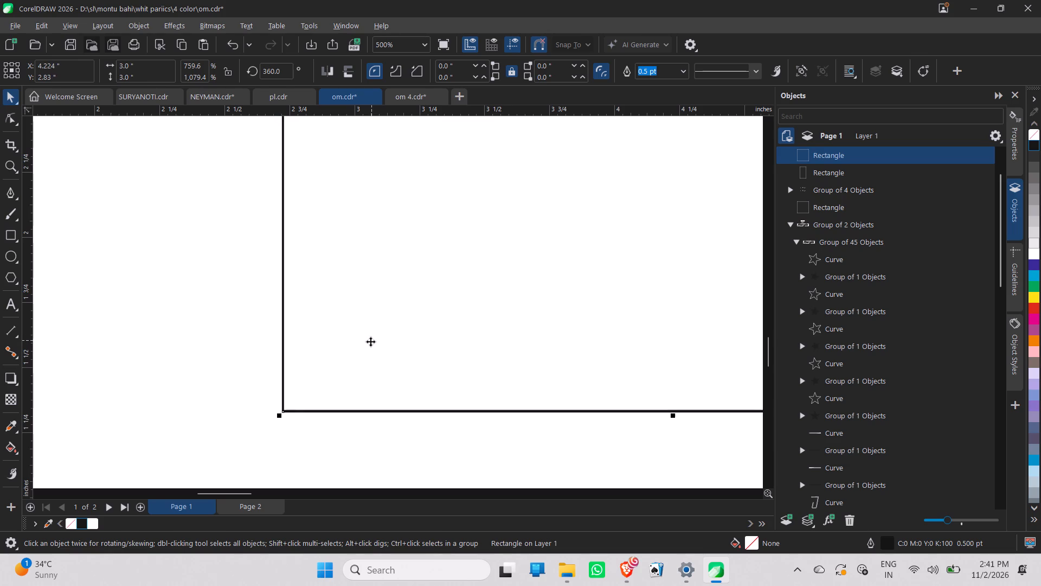
Move the Nargis logo group off the frame and onto its upper square, centred at about X 4.31, Y 5.92 inches.
scroll(370, 370, "down", 20)
left_click(685, 231)
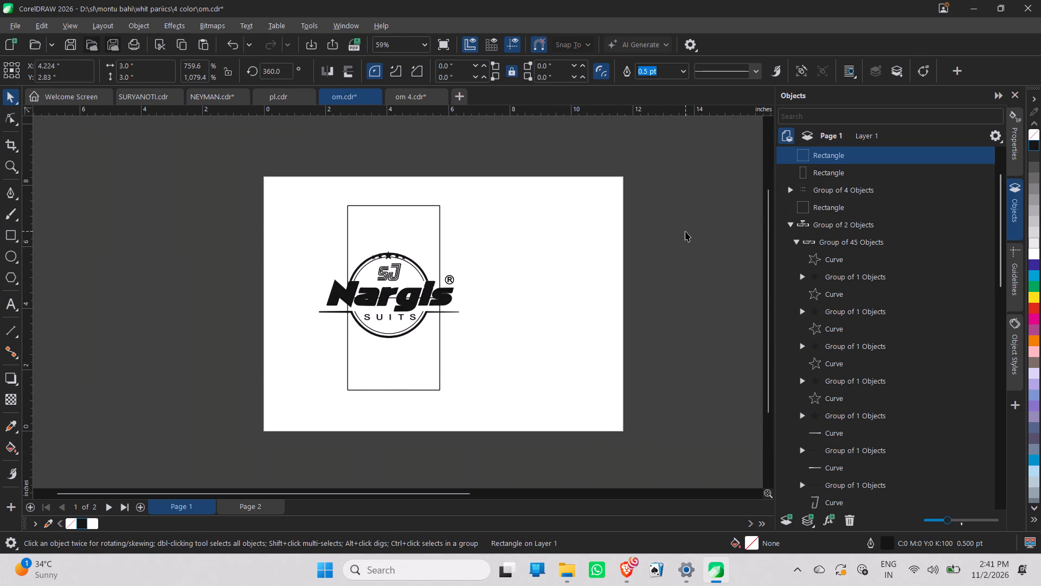
left_click(374, 267)
left_click_drag(377, 278, 462, 342)
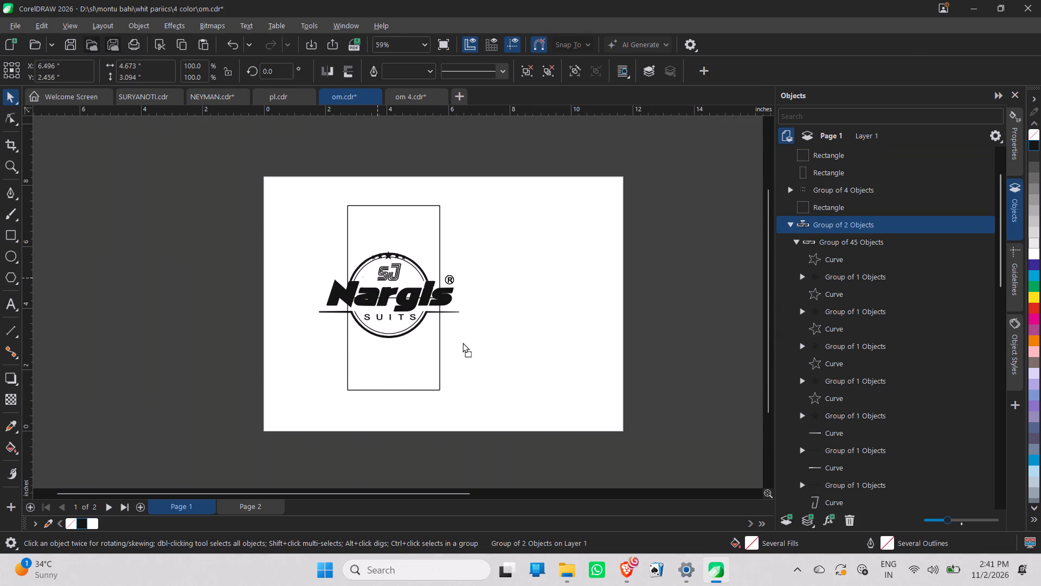
left_click_drag(462, 342, 519, 284)
left_click_drag(512, 280, 398, 224)
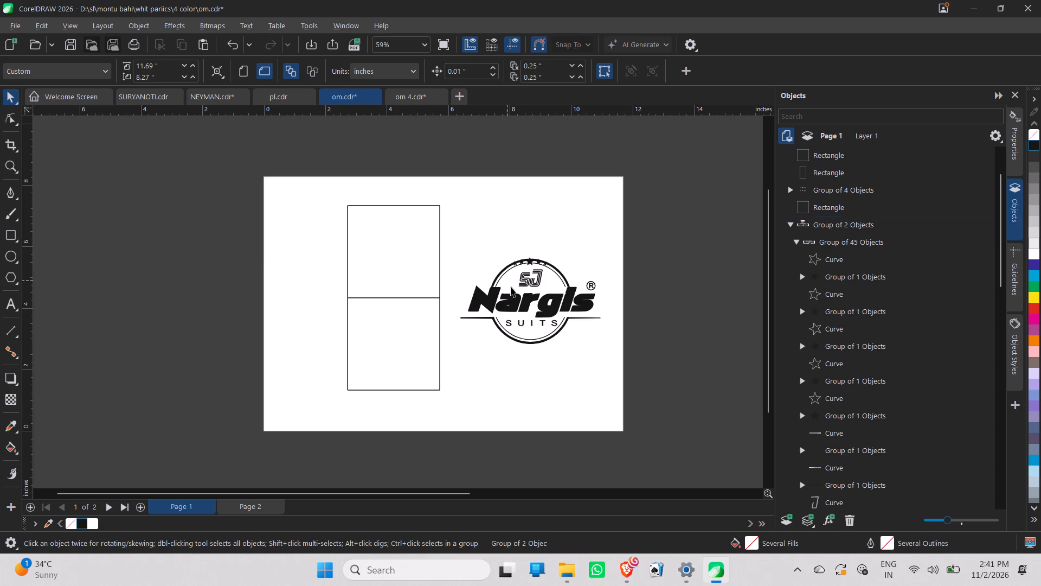
left_click(539, 304)
left_click_drag(531, 307, 395, 259)
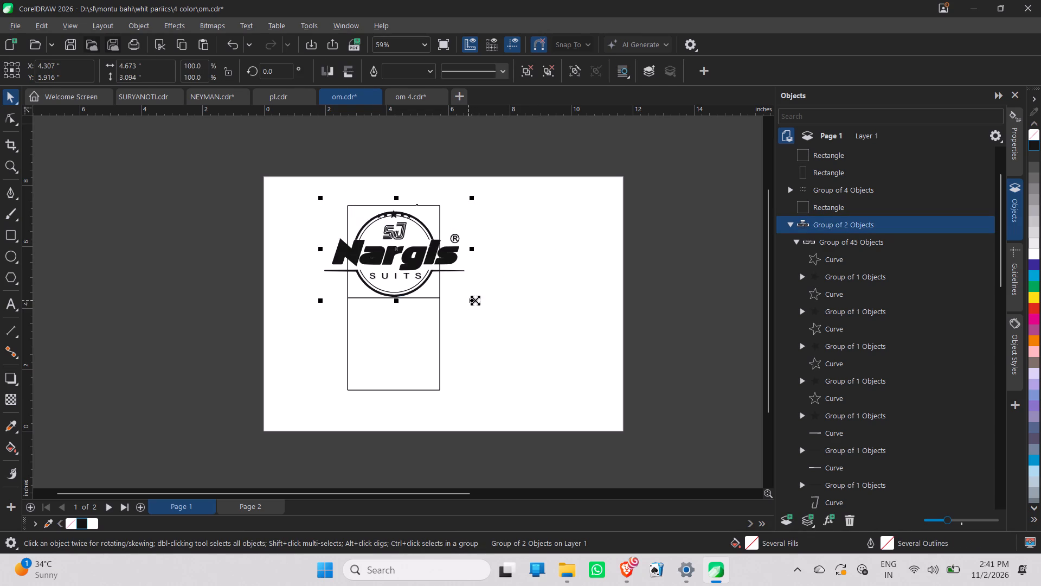
Scale the Nargis logo down proportionally about its centre to about 2.52 by 1.67 inches, within the upper square.
left_click_drag(469, 297, 442, 285, "shift")
left_click(424, 258)
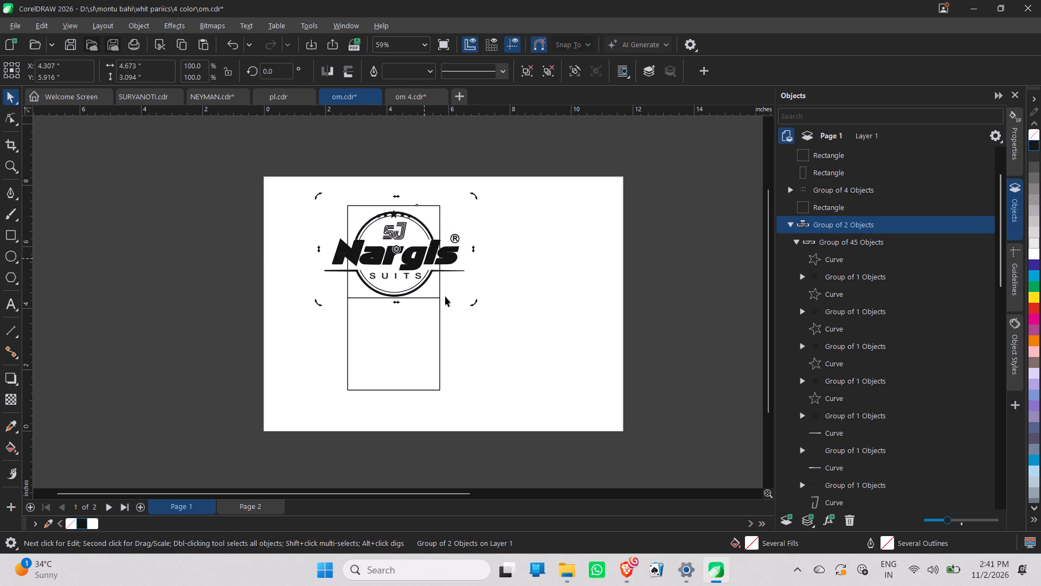
left_click(533, 289)
left_click(408, 233)
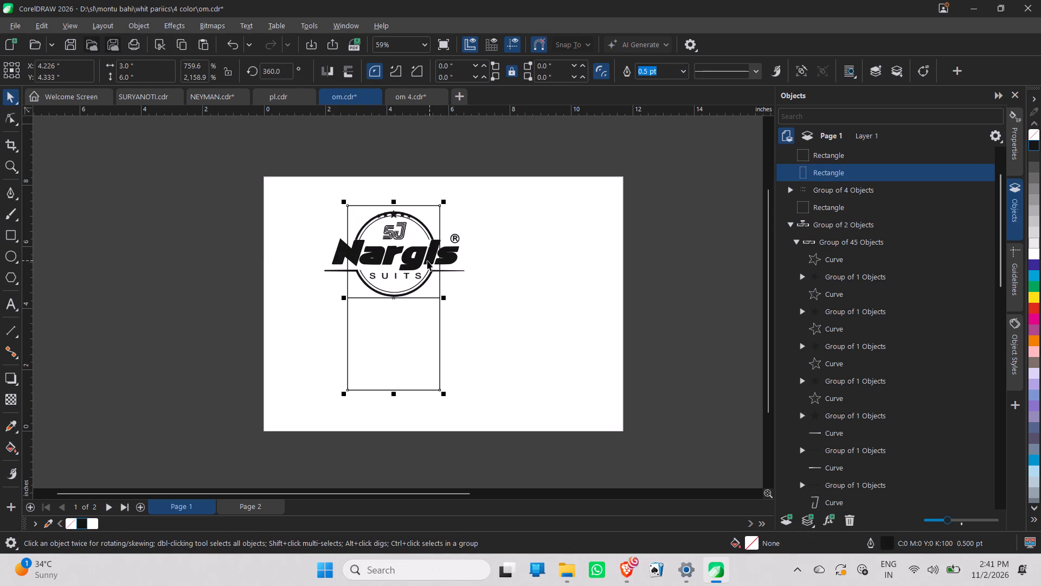
left_click(421, 260)
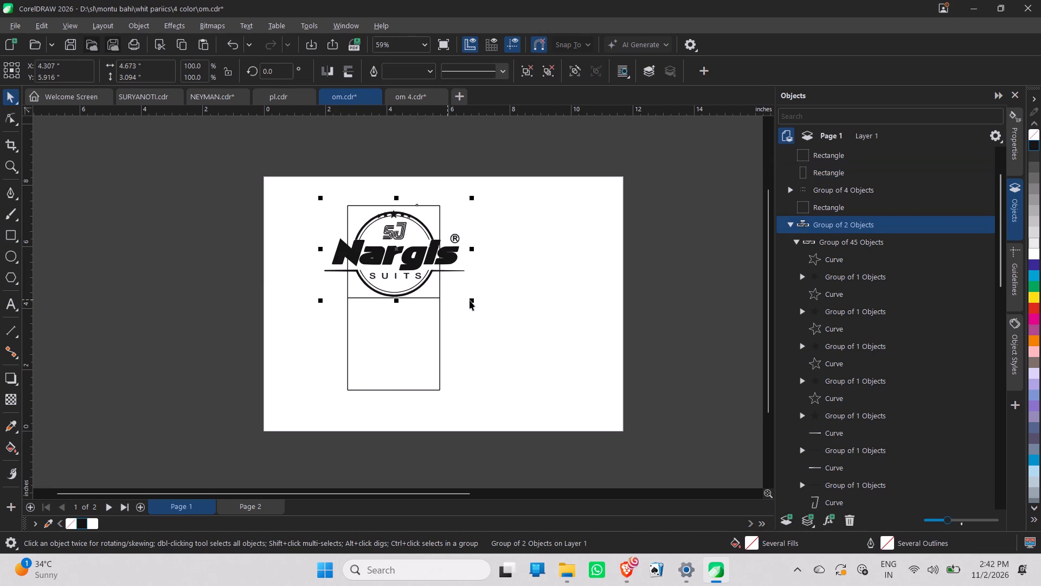
left_click_drag(471, 301, 445, 289, "shift")
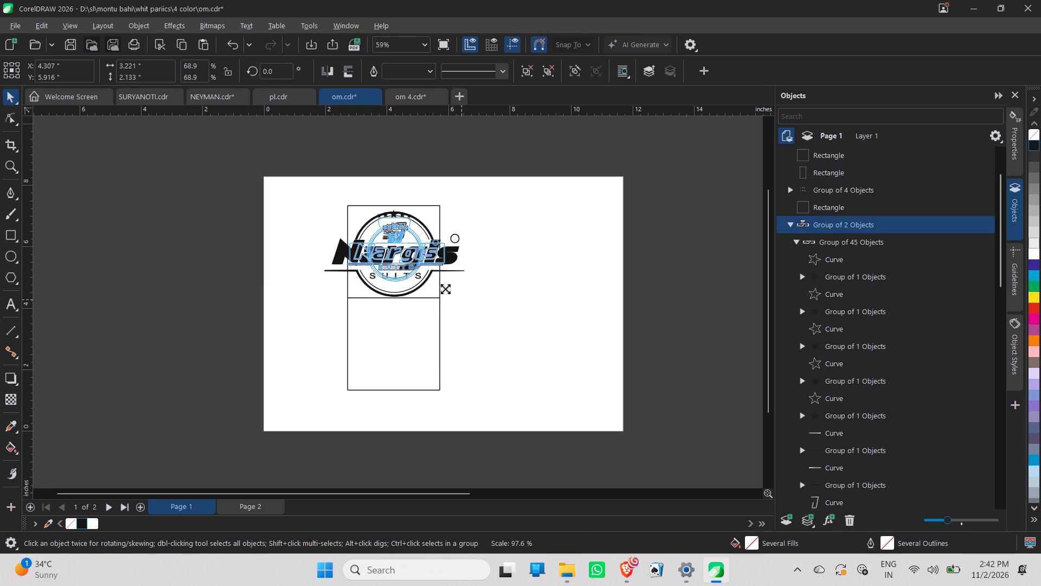
left_click_drag(445, 289, 438, 285, "shift")
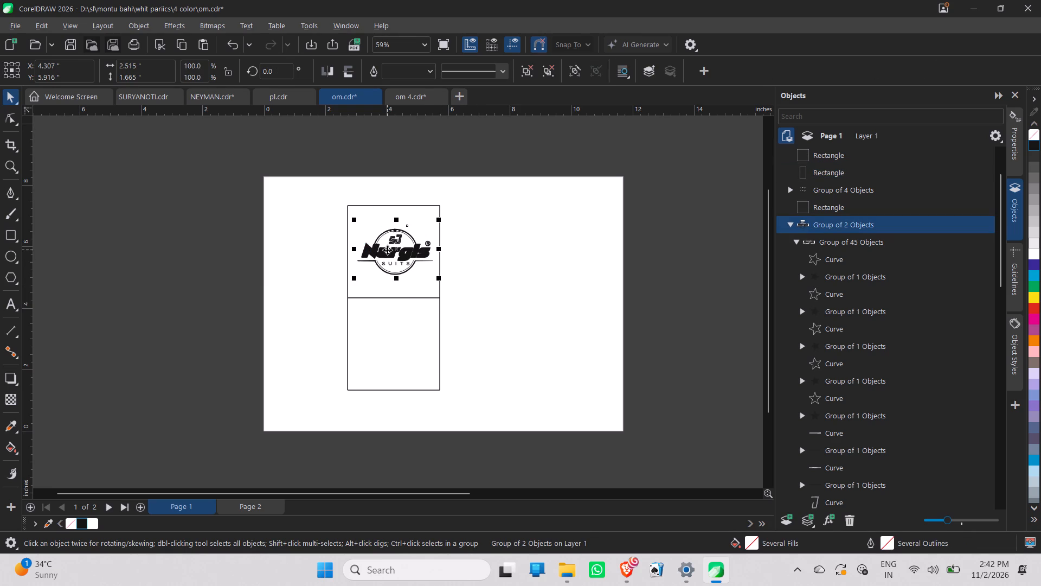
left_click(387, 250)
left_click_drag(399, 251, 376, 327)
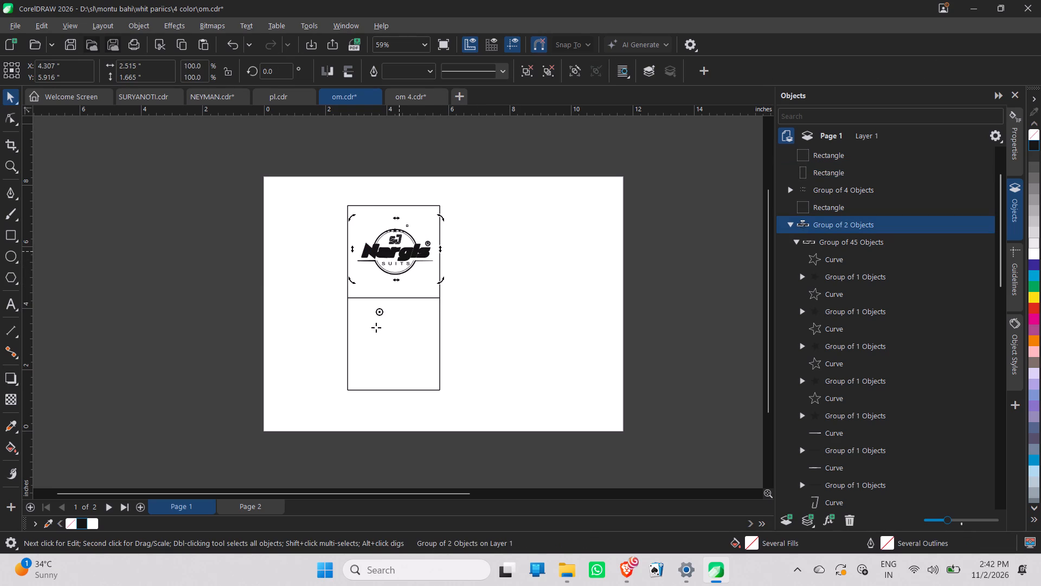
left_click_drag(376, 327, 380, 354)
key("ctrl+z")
Duplicate the scaled Nargis logo into the lower square, centred at about X 4.36, Y 2.84 inches.
left_click(528, 165)
left_click(399, 253)
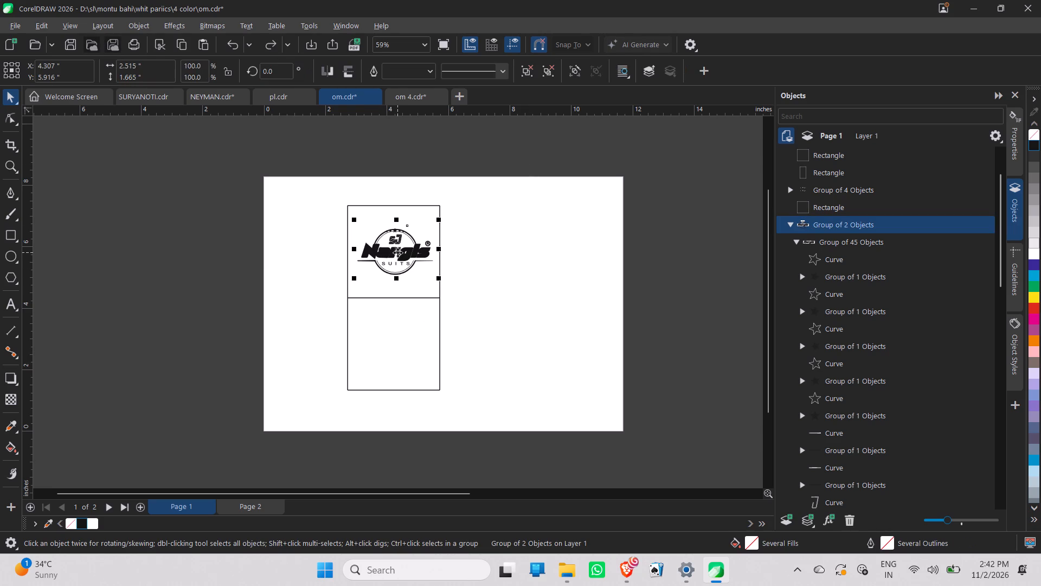
left_click_drag(397, 252, 399, 347)
right_click(415, 348)
Ungroup the upper Nargis logo, including its inner group of 45 objects, so its letters can be edited separately.
scroll(505, 198, "up", 4)
scroll(188, 428, "up", 4)
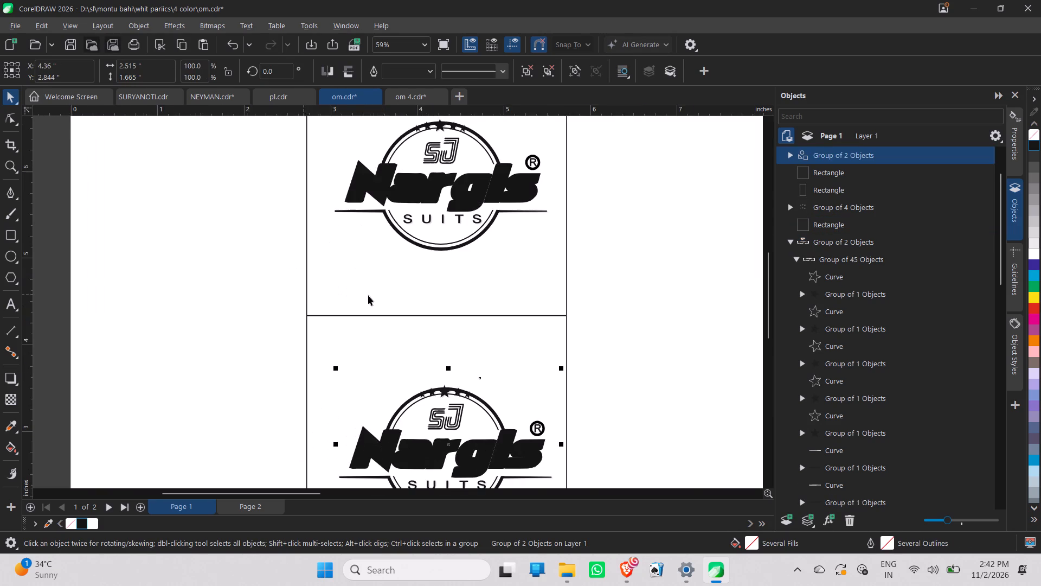
scroll(381, 293, "up", 4)
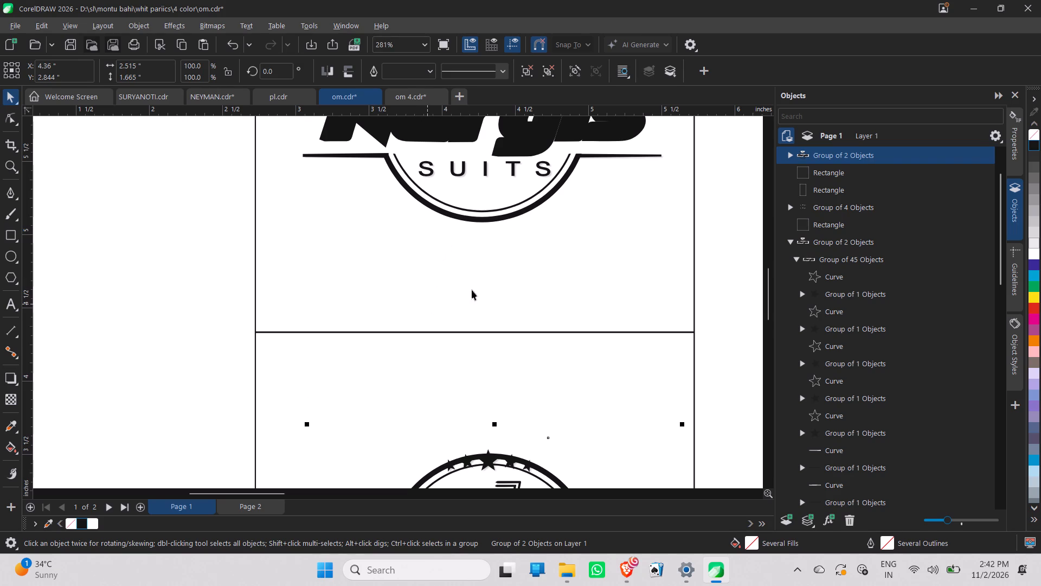
middle_click(466, 286)
left_click_drag(714, 271, 712, 272)
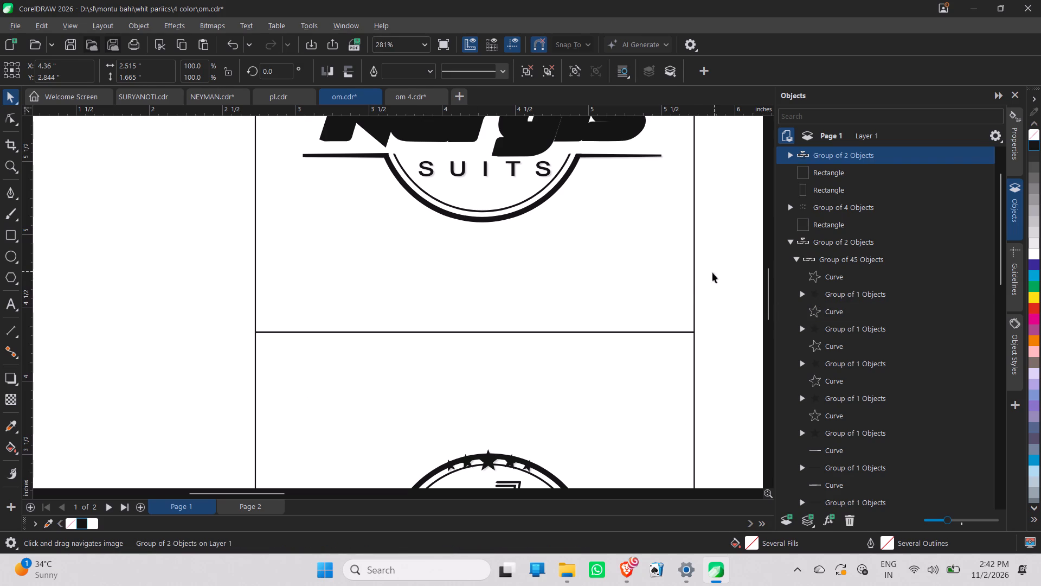
left_click_drag(712, 272, 709, 272)
scroll(678, 294, "down", 9)
scroll(600, 266, "up", 1)
middle_click_drag(597, 268, 568, 290)
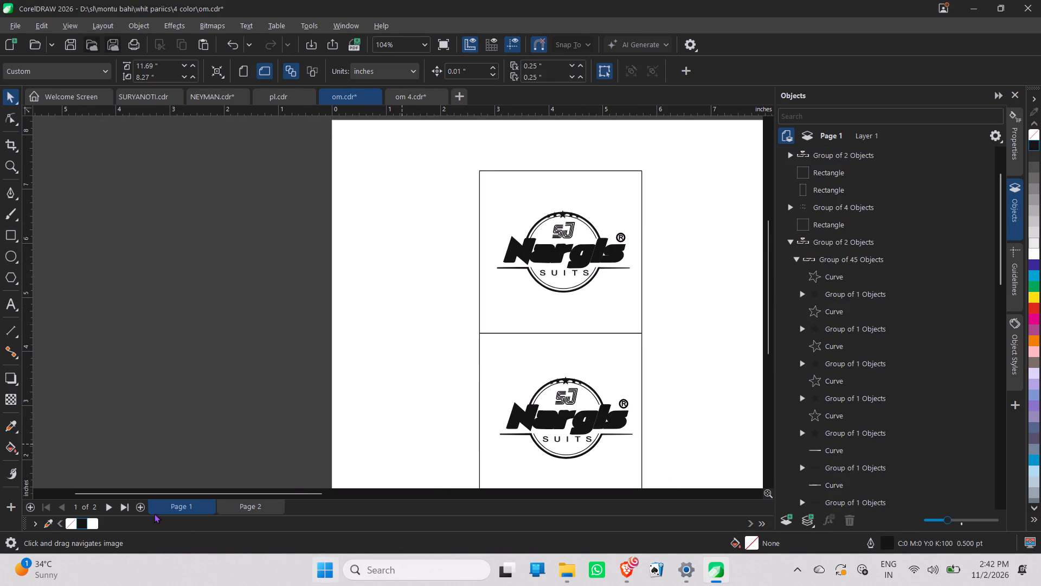
middle_click_drag(576, 245, 540, 257)
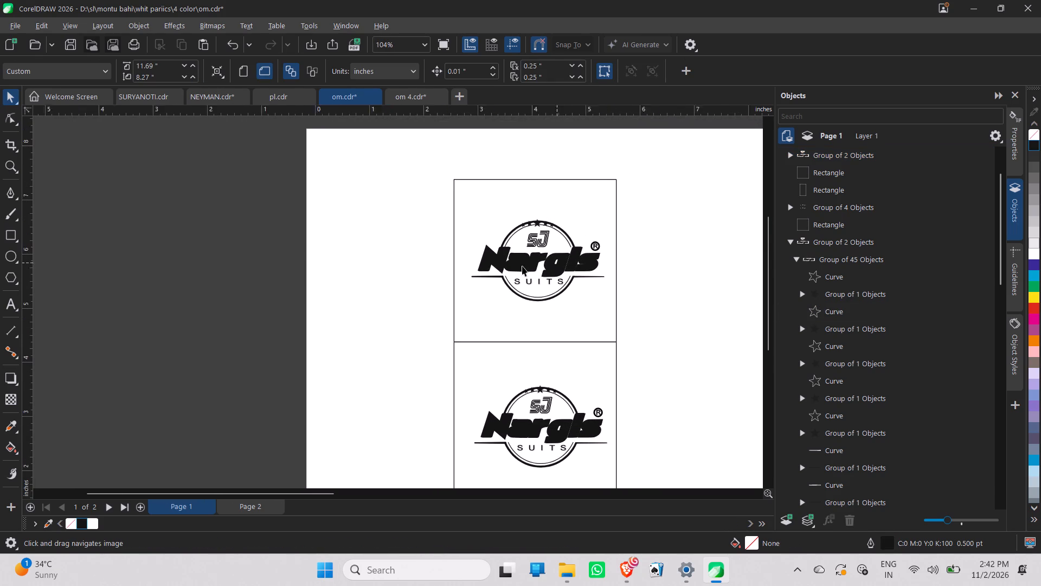
middle_click(520, 267)
scroll(502, 273, "up", 6)
left_click(516, 273)
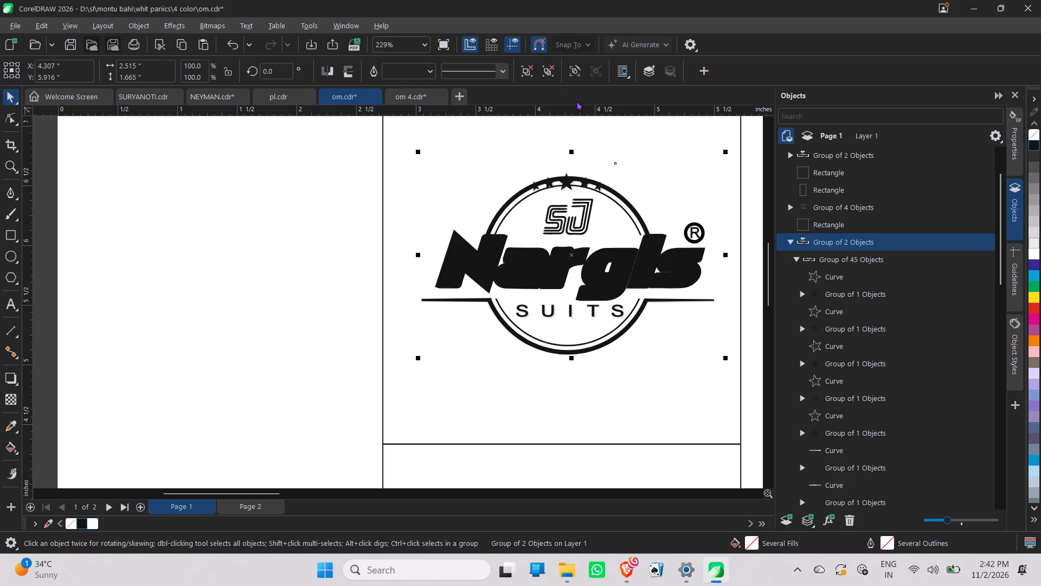
left_click(525, 72)
left_click(334, 215)
left_click(480, 281)
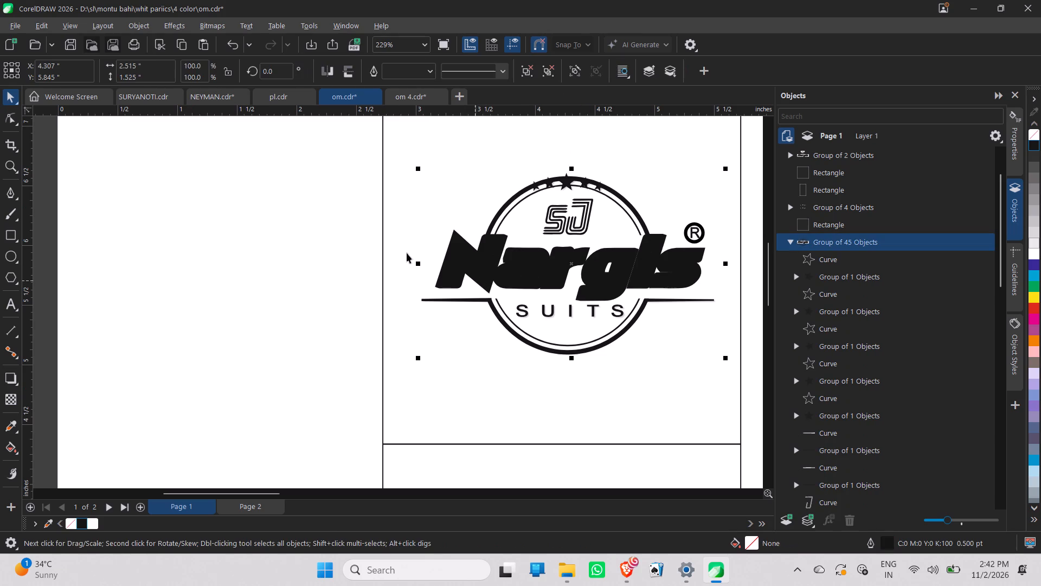
left_click(526, 75)
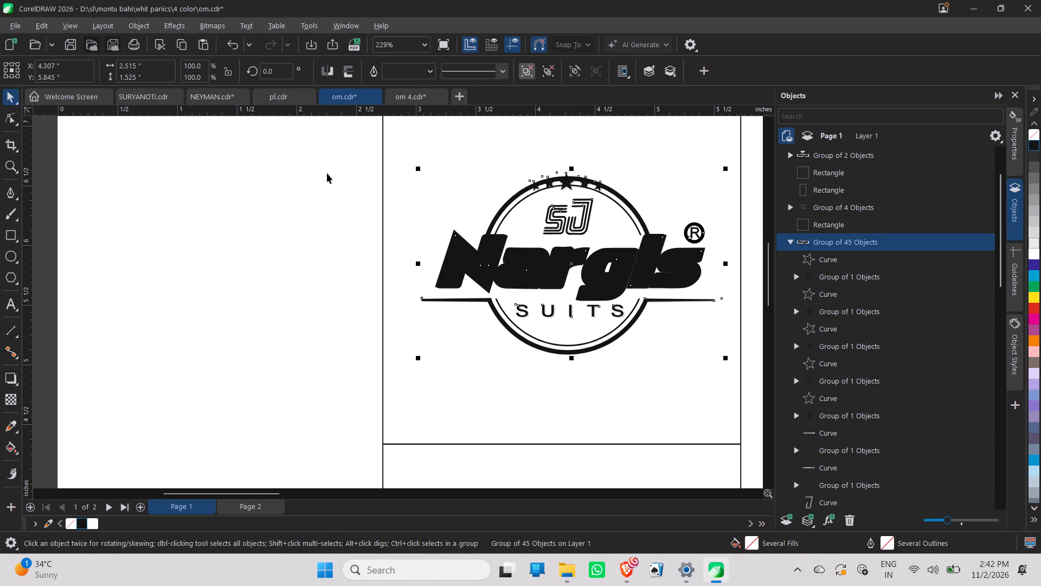
left_click(327, 173)
Set the outline width of the letter a in the upper Nargis wordmark to 1 pt.
left_click(482, 262)
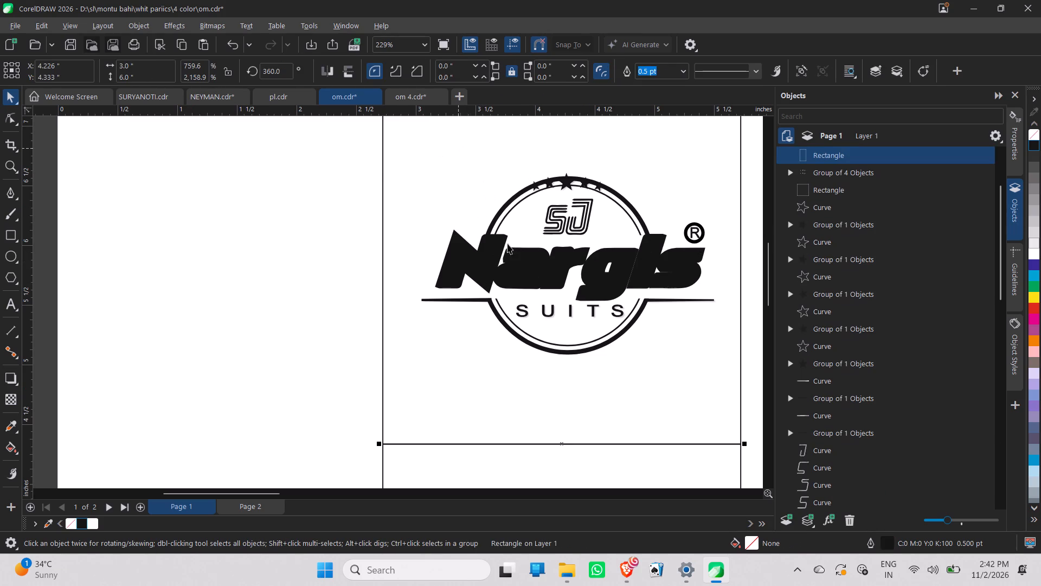
left_click(498, 265)
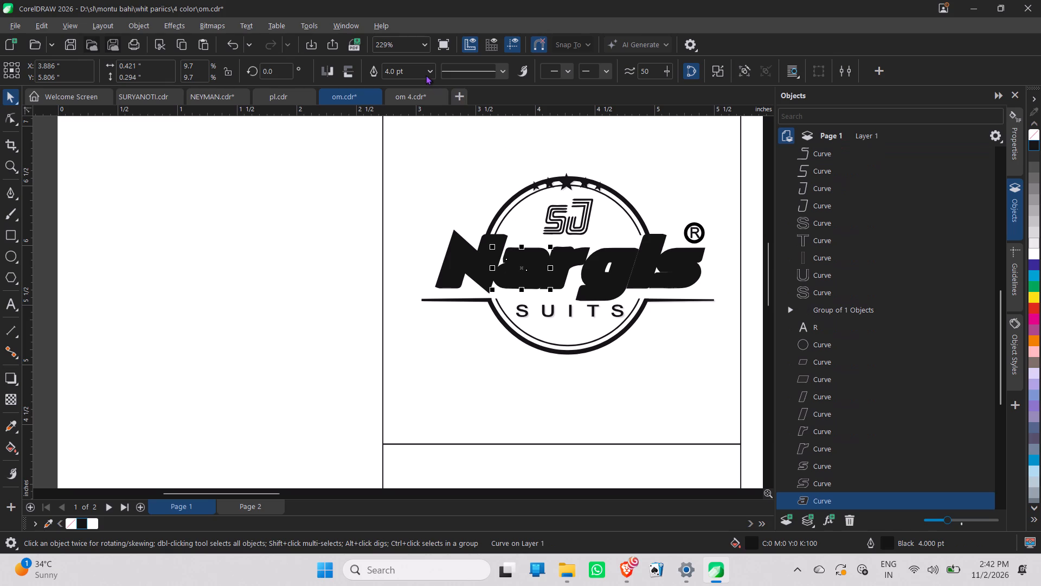
left_click(426, 75)
key("1")
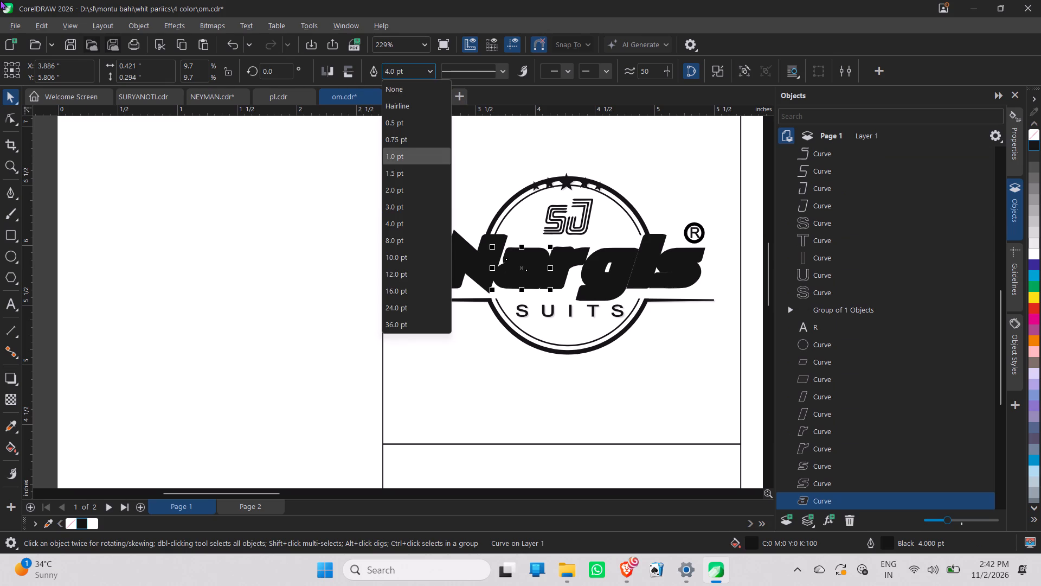
key("Return")
Set the outline width of the letter N in the upper Nargis wordmark to 1 pt.
scroll(260, 11, "up", 2)
left_click(481, 265)
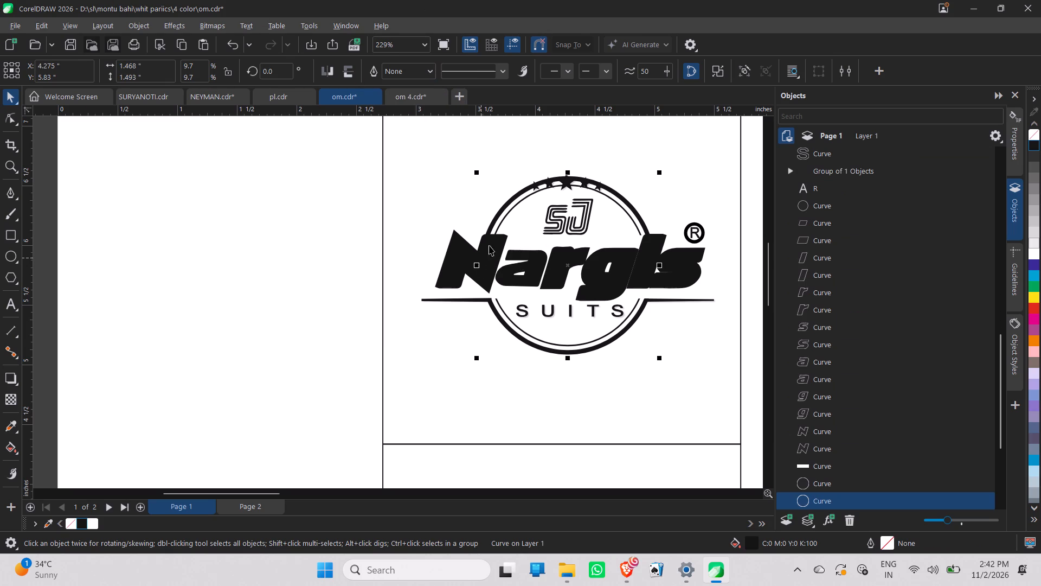
left_click(454, 270)
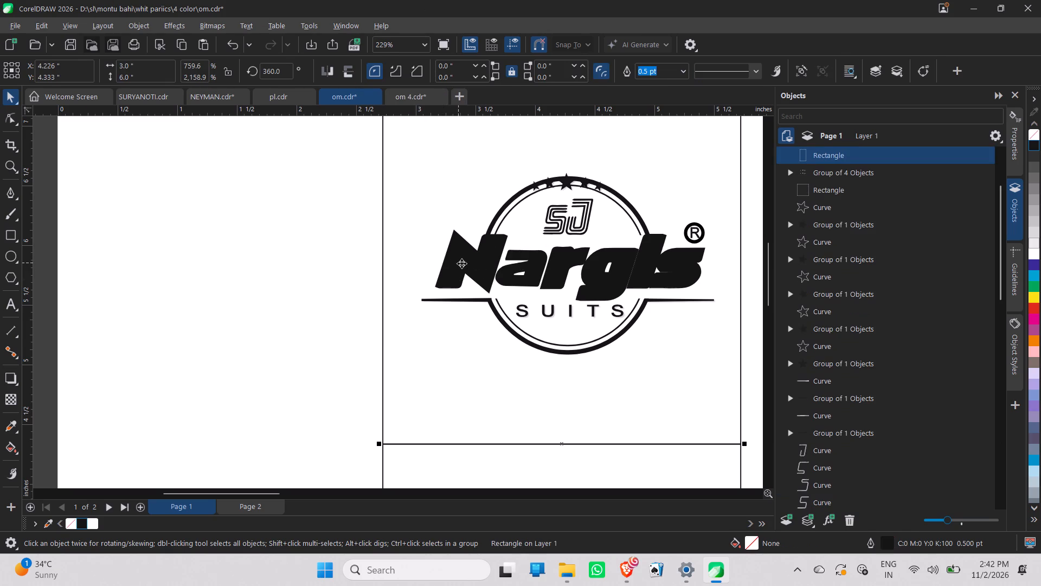
left_click(461, 263)
left_click(493, 268)
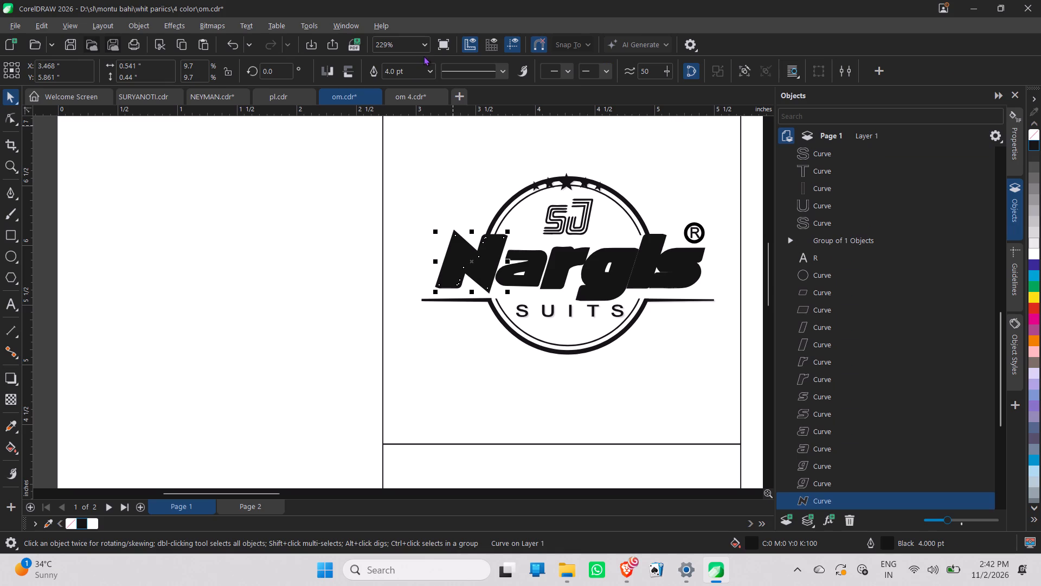
left_click(425, 75)
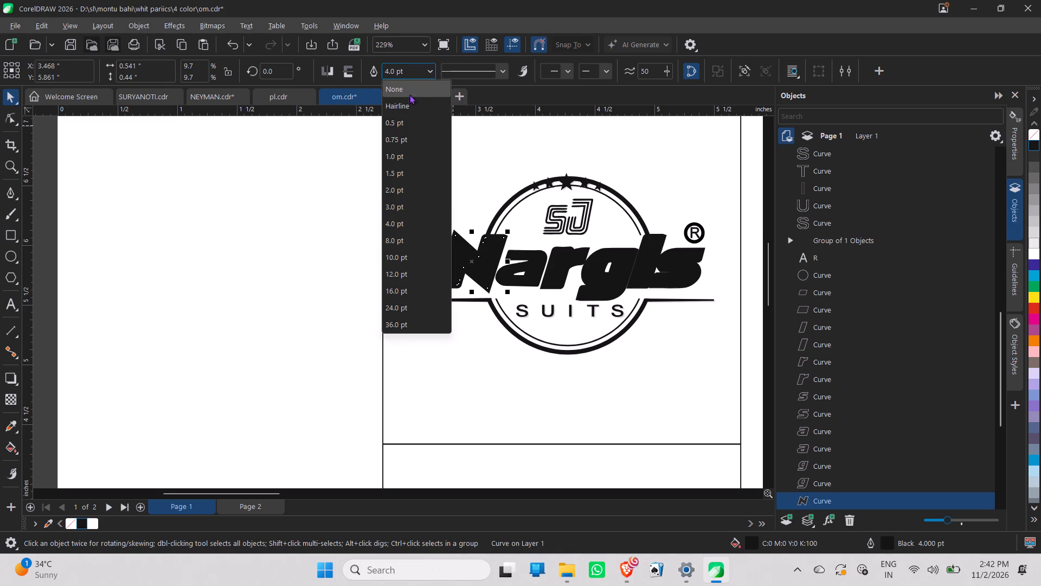
left_click_drag(416, 70, 332, 73)
key("1")
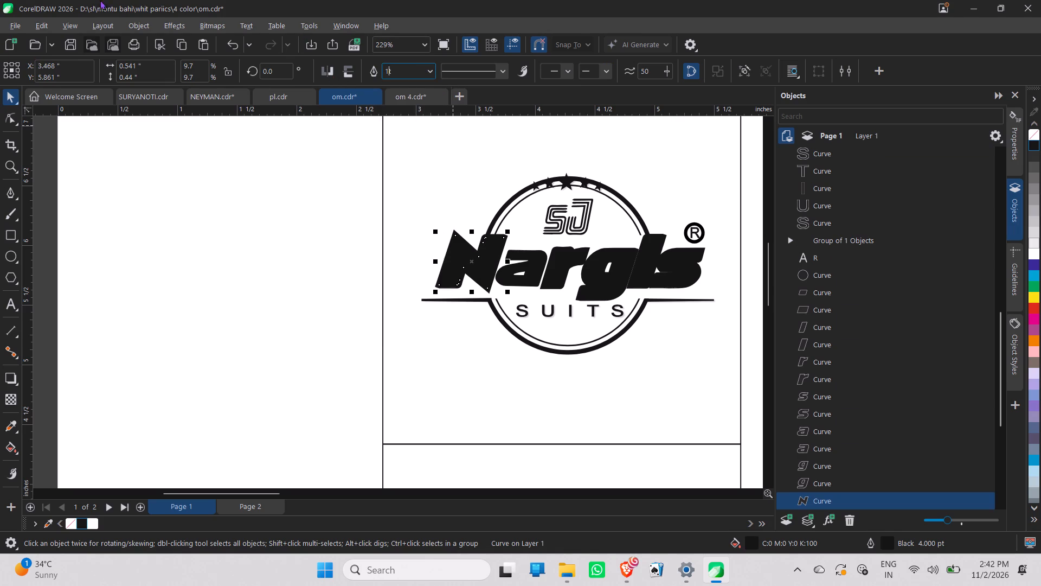
key("Return")
Set the outline width of the letter i's stem in the upper Nargis wordmark to 1 pt.
left_click(616, 278)
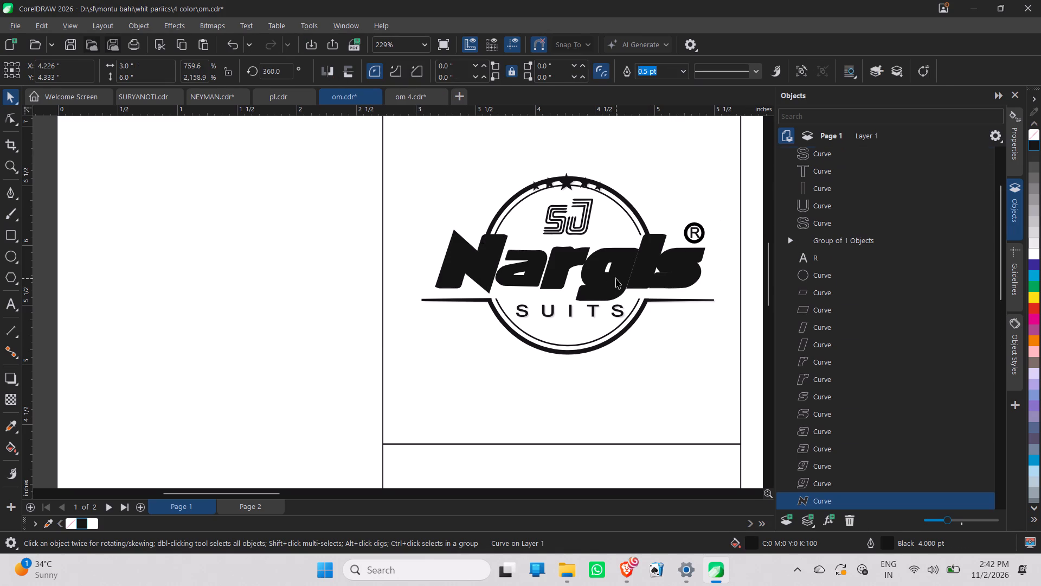
left_click(634, 275)
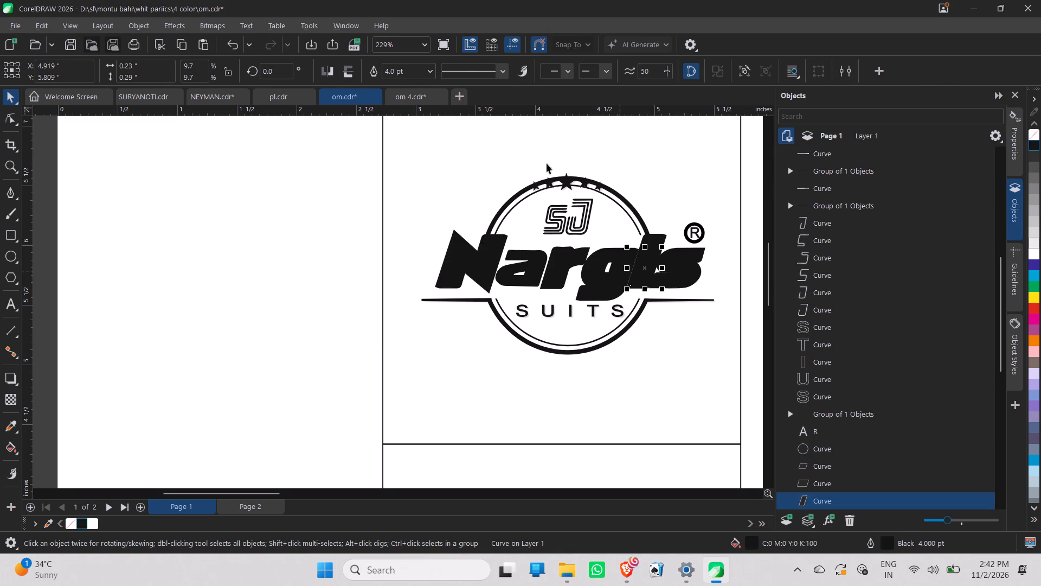
left_click_drag(411, 73, 389, 72)
left_click_drag(389, 72, 485, 93)
key("1")
key("Return")
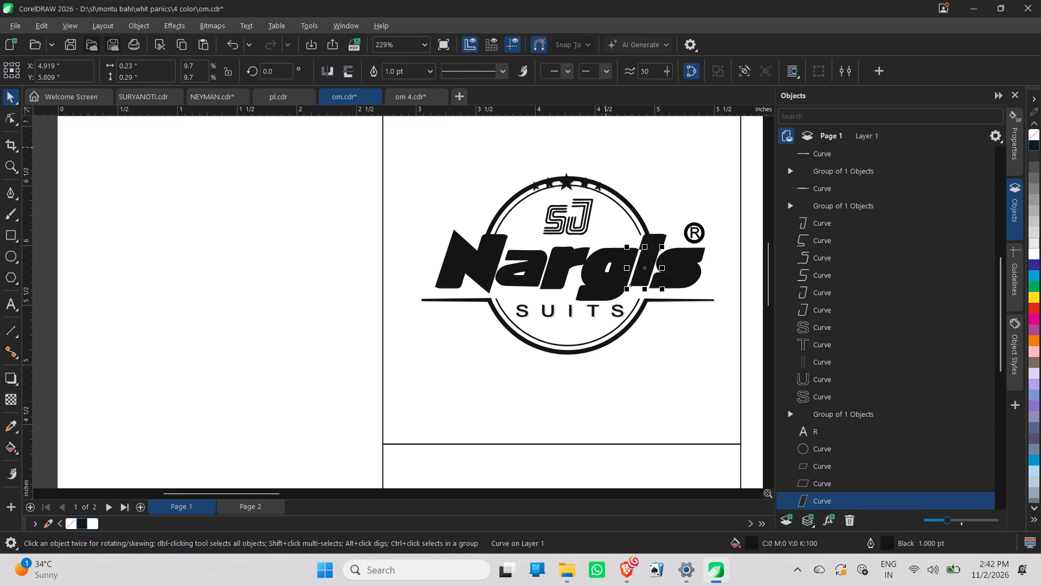
Set the outline width of the letter g in the upper Nargis wordmark to 1 pt.
left_click(595, 289)
left_click_drag(415, 71, 414, 71)
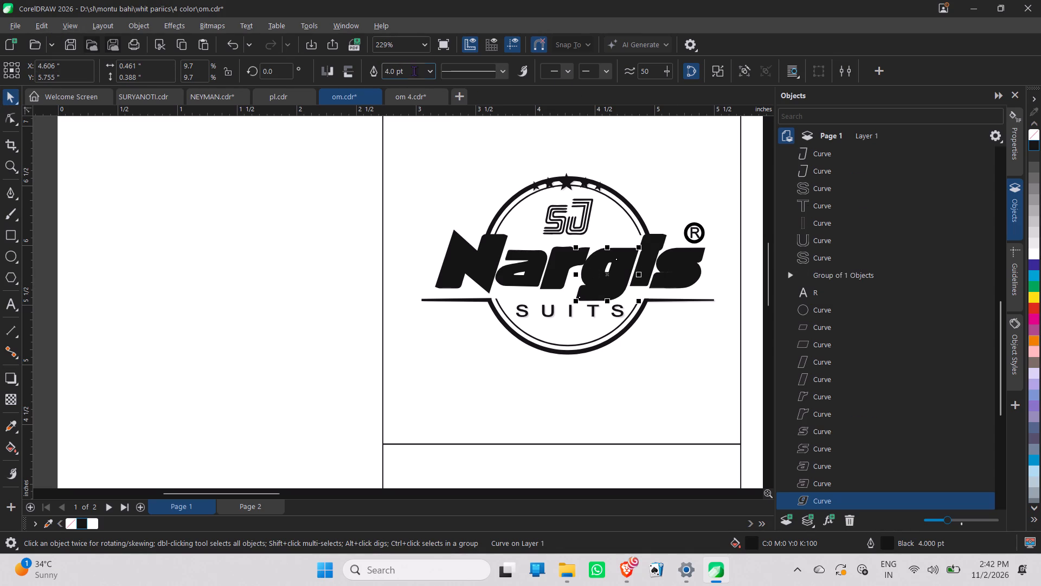
left_click_drag(414, 71, 453, 81)
key("1")
key("Return")
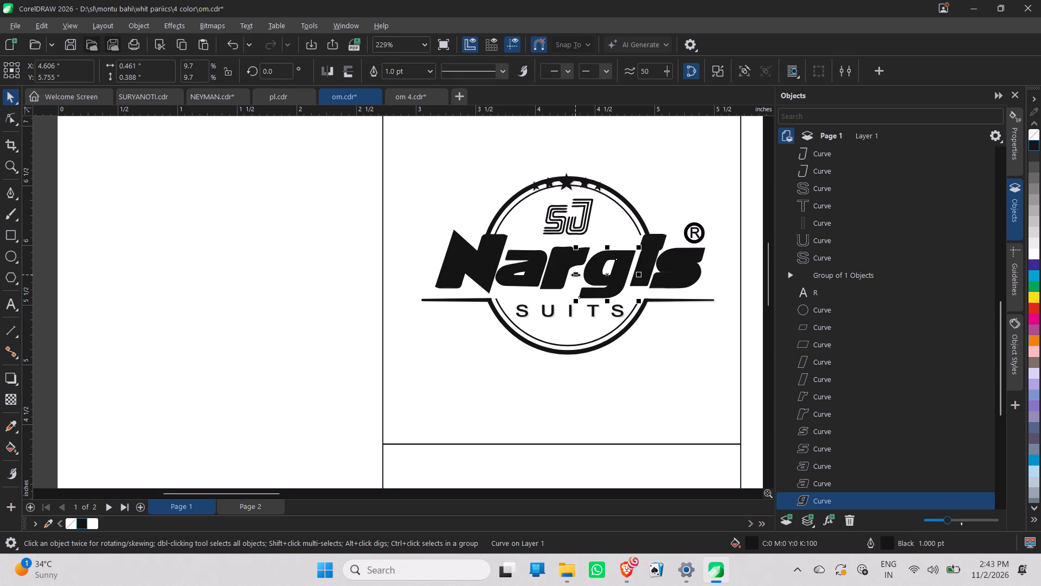
Set the outline width of the letter r in the upper Nargis wordmark to 1 pt.
left_click(562, 269)
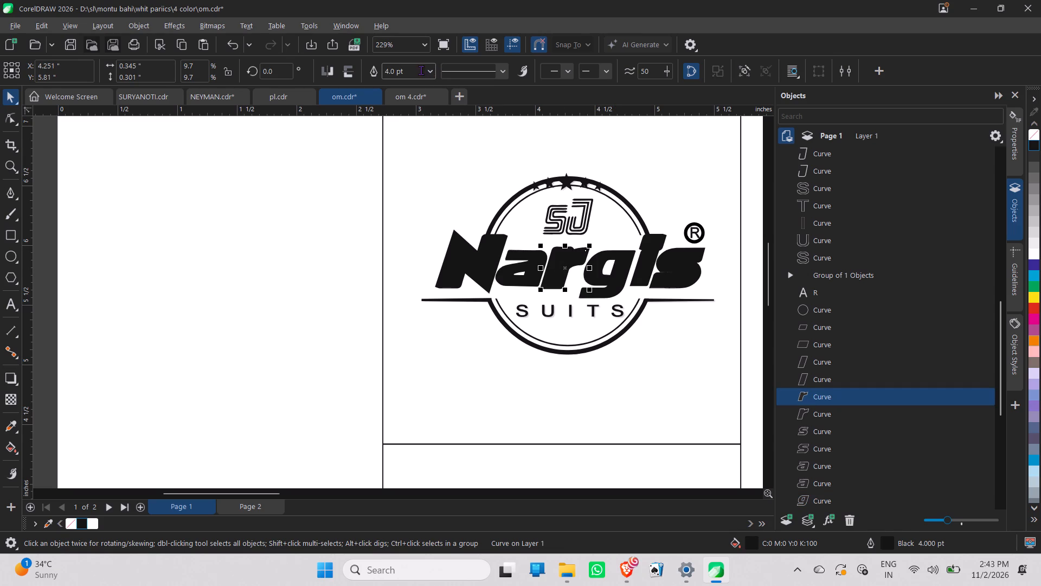
left_click_drag(418, 72, 322, 49)
left_click_drag(411, 71, 284, 51)
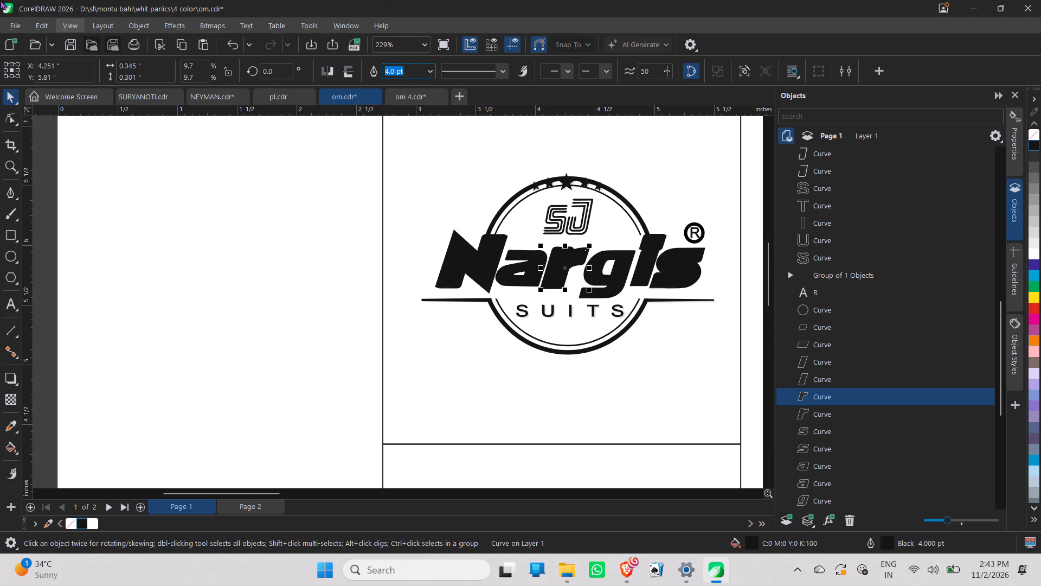
key("1")
key("Return")
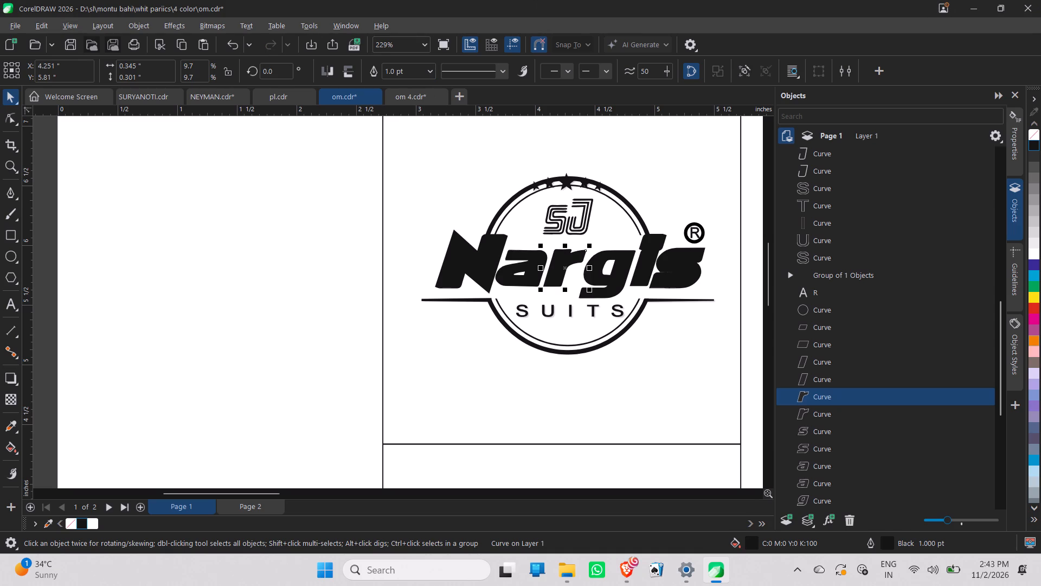
Set the outline width of the letter s in the upper Nargis wordmark to 1 pt.
left_click(698, 273)
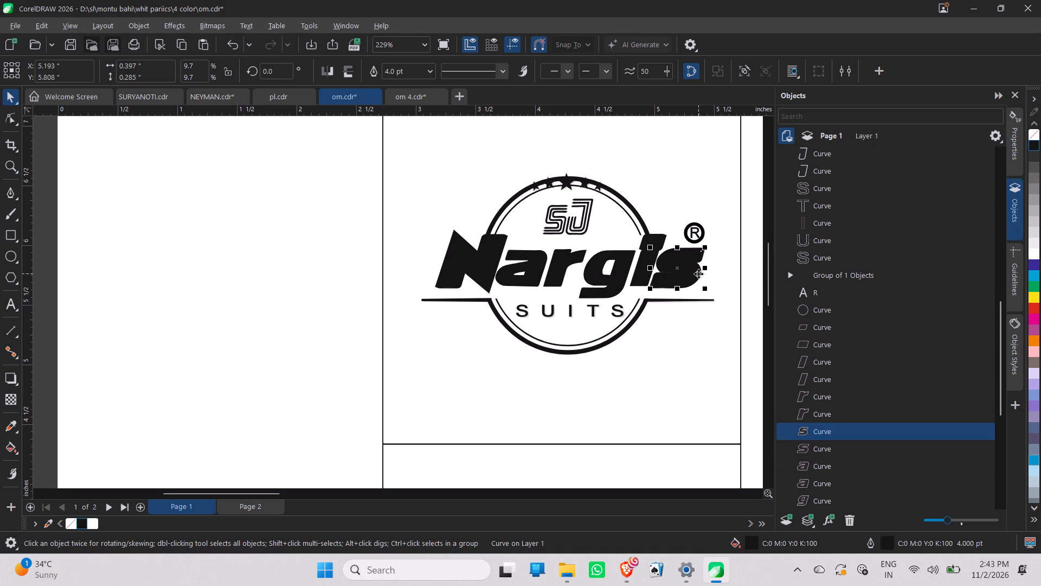
left_click_drag(410, 69, 367, 70)
left_click_drag(367, 70, 348, 71)
left_click_drag(413, 69, 365, 65)
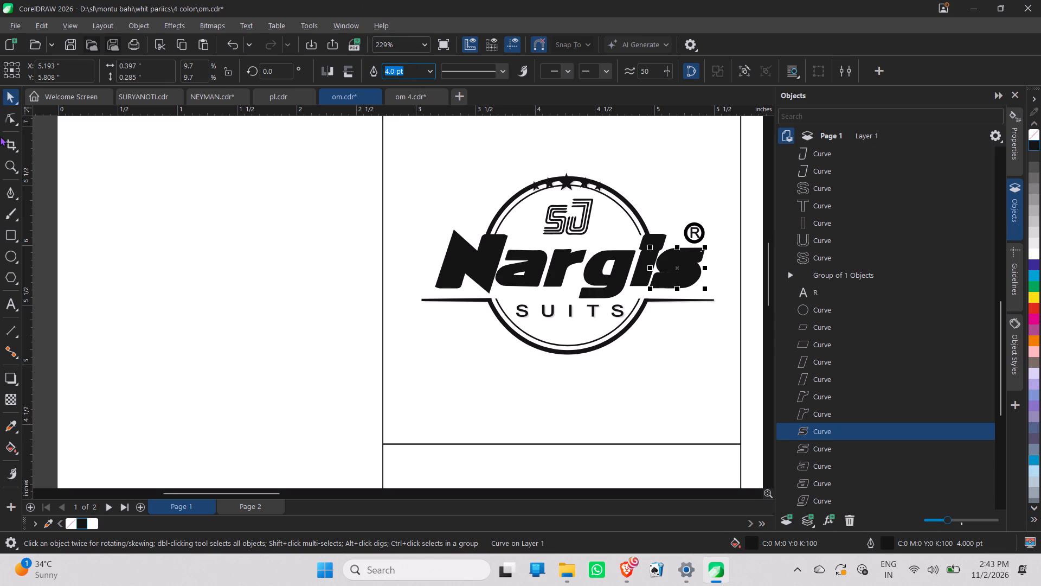
key("1")
key("Return")
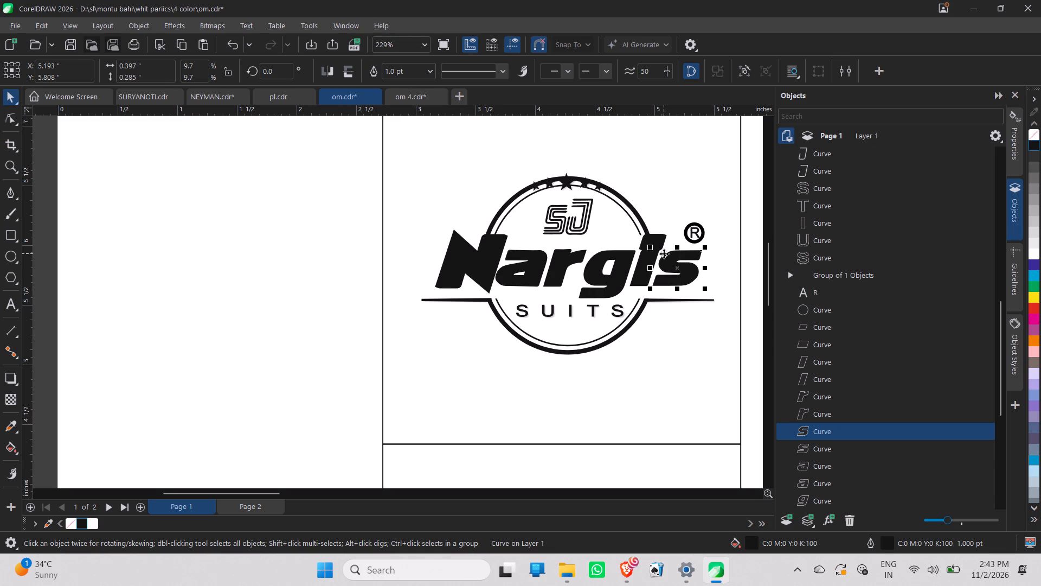
Set the outline width of the letter i's dot in the upper Nargis wordmark to 1 pt.
left_click(659, 244)
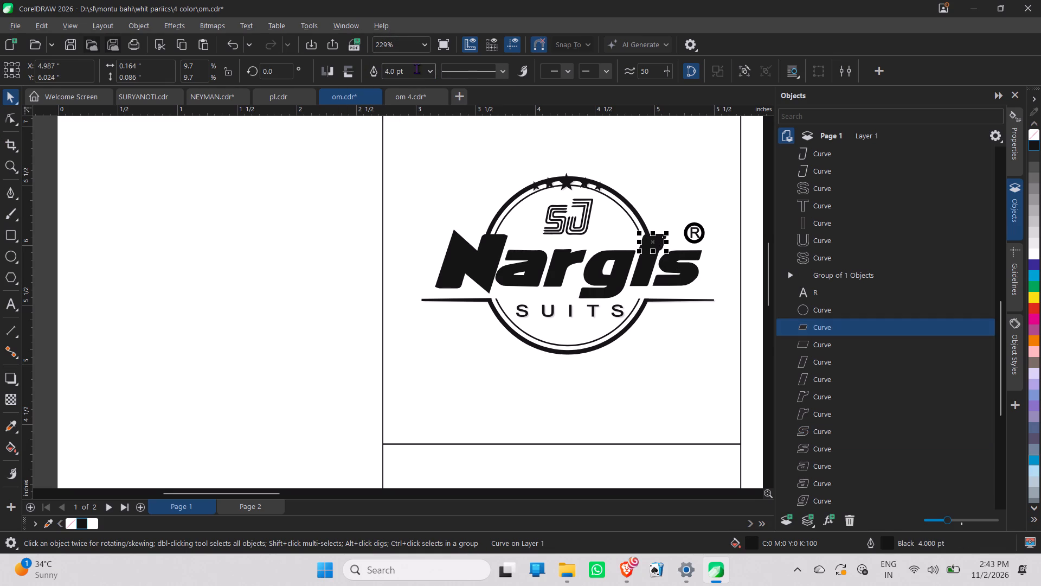
left_click_drag(413, 68, 338, 66)
left_click_drag(407, 74, 358, 72)
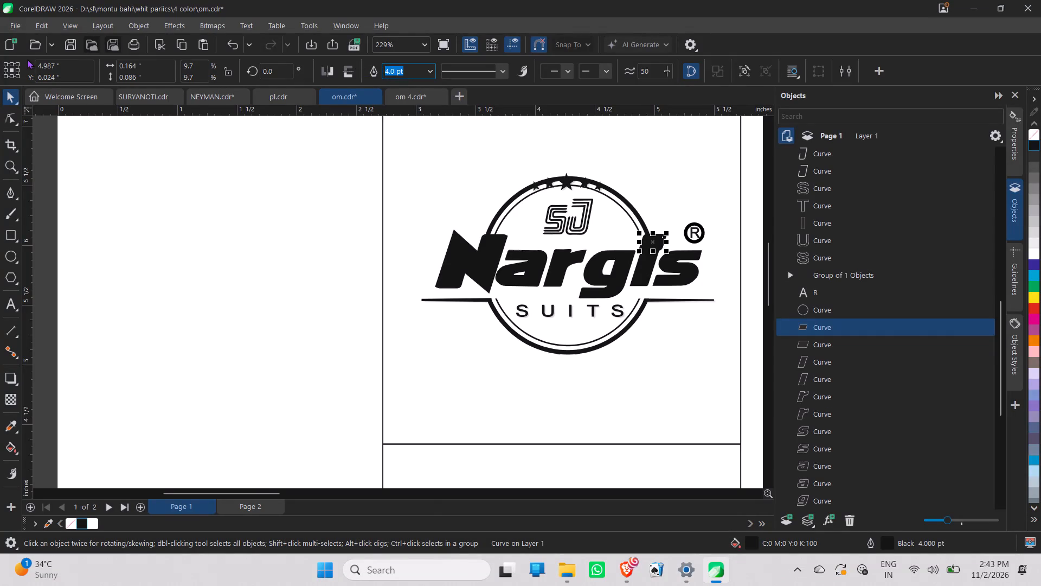
key("1")
key("Return")
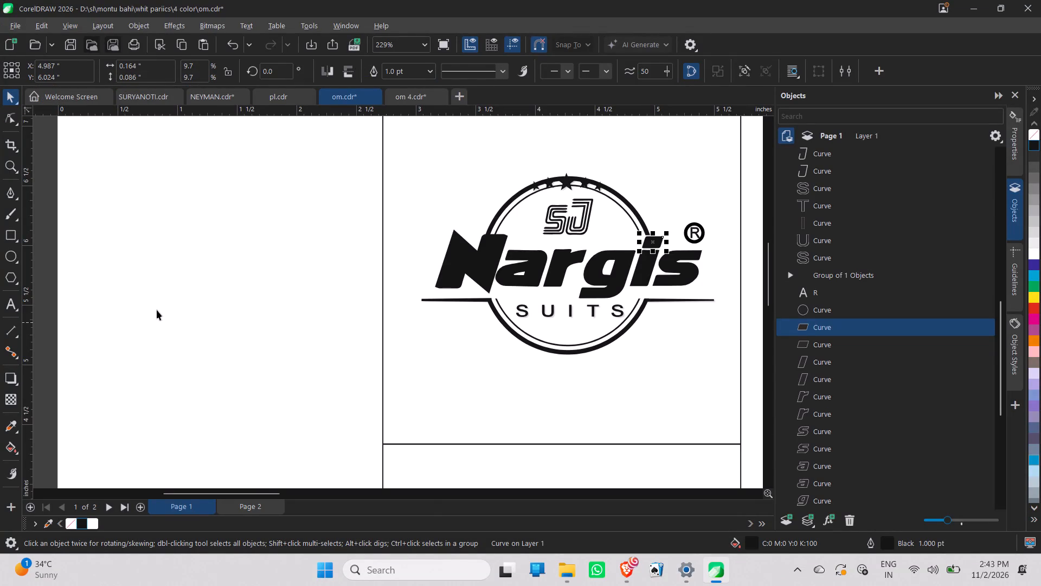
Set the outline width of the remaining 4 pt letter N curve in the upper Nargis wordmark to 1 pt.
left_click(157, 310)
left_click(467, 256)
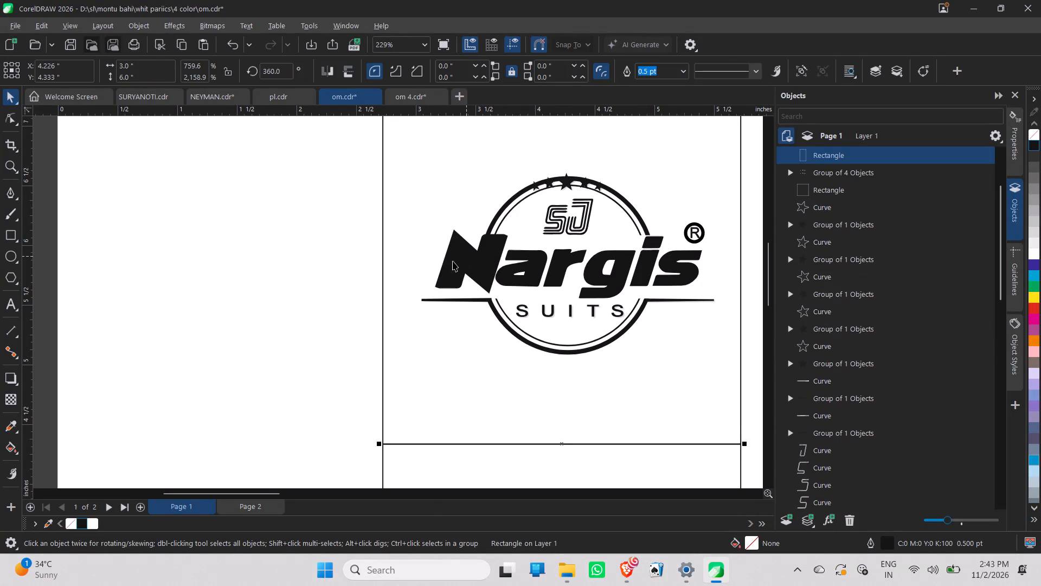
left_click(453, 261)
left_click(480, 274)
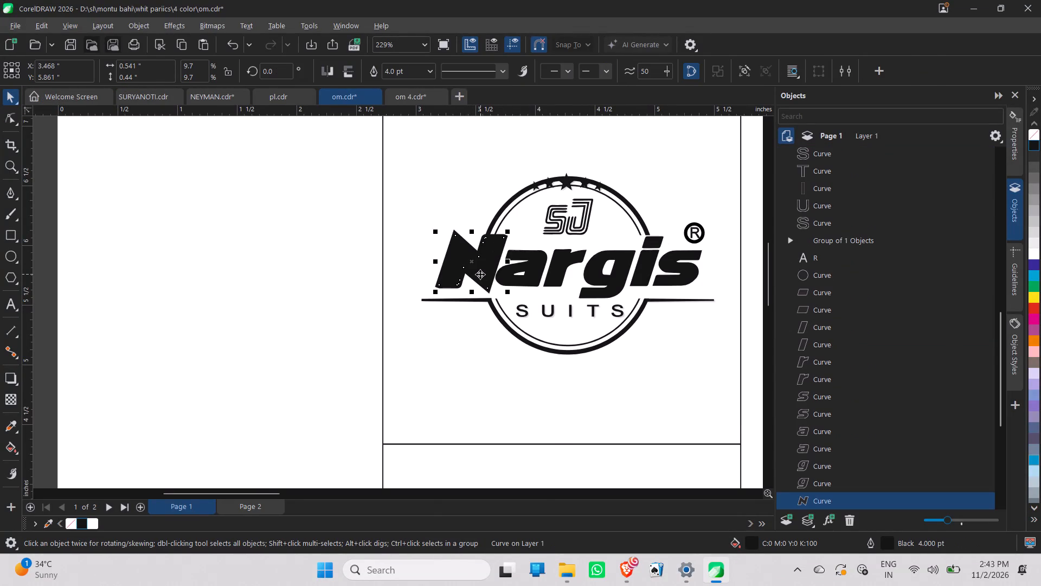
left_click(412, 71)
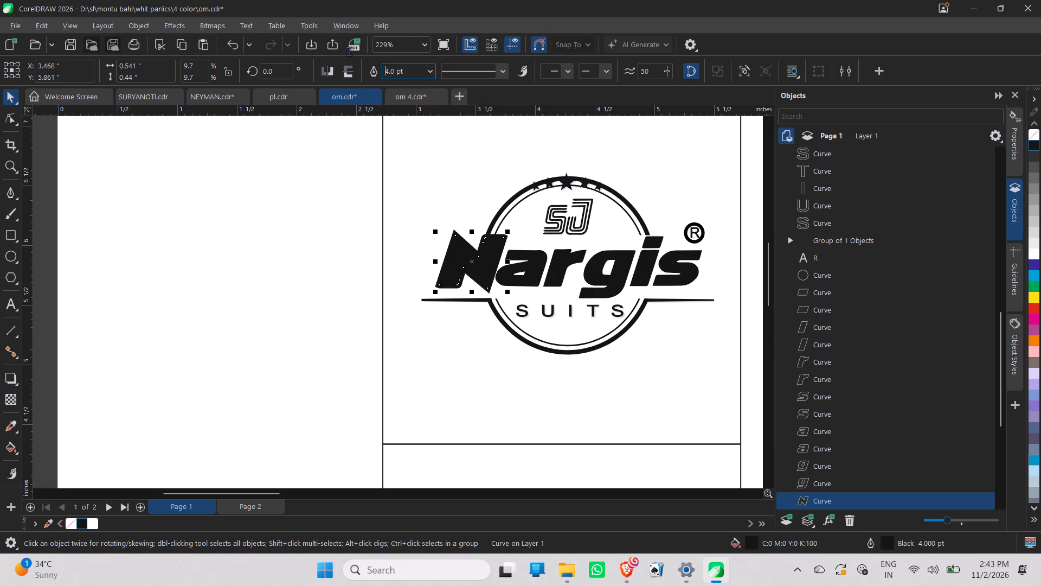
key("1")
key("Return")
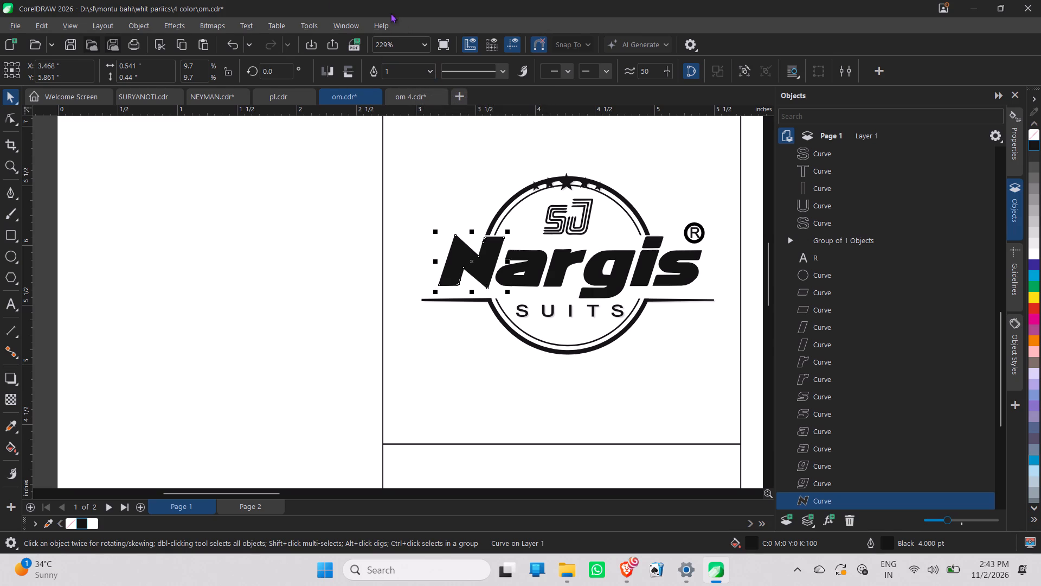
Group all the objects of the upper Nargis logo, leaving out the surrounding square.
left_click_drag(289, 198, 289, 203)
scroll(352, 219, "down", 6)
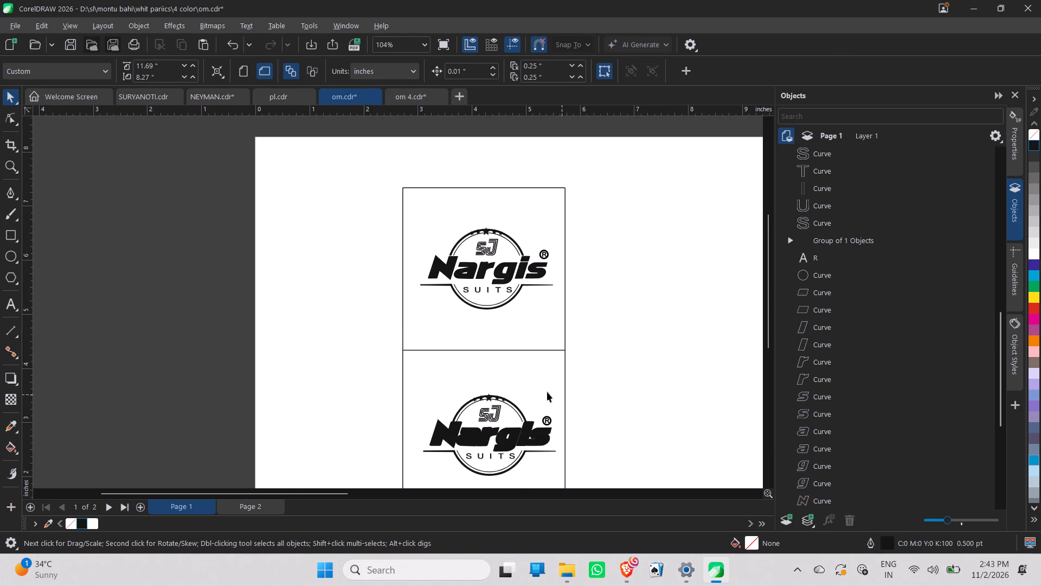
left_click(611, 327)
left_click_drag(595, 327, 393, 191)
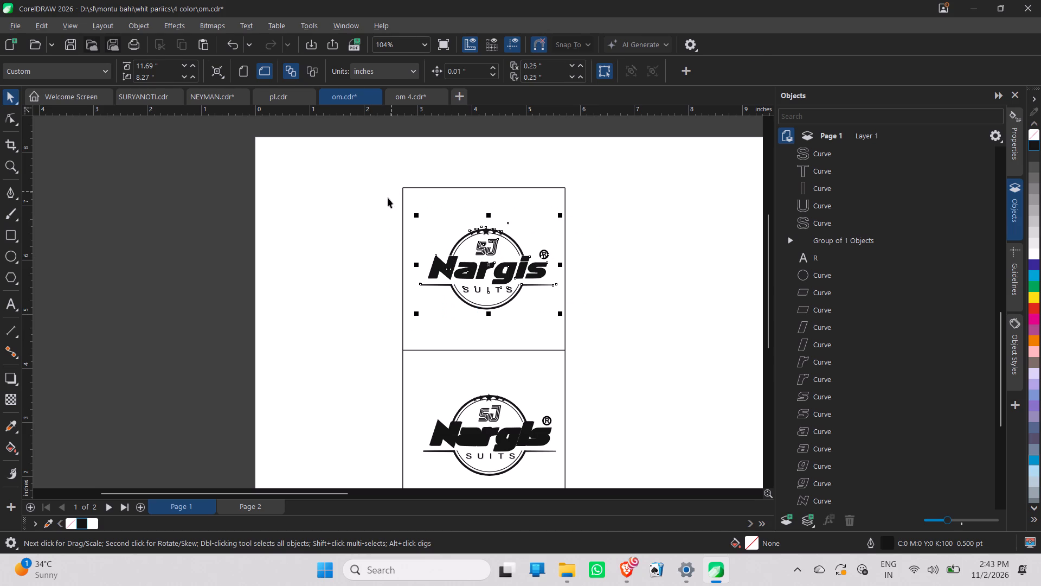
key("ctrl+c")
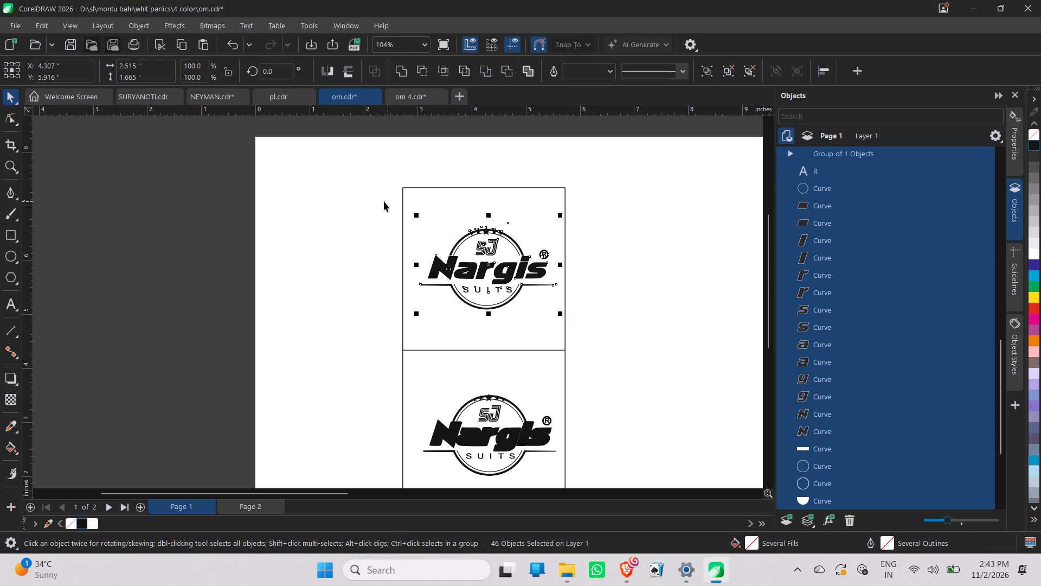
key("ctrl+g")
left_click(642, 276)
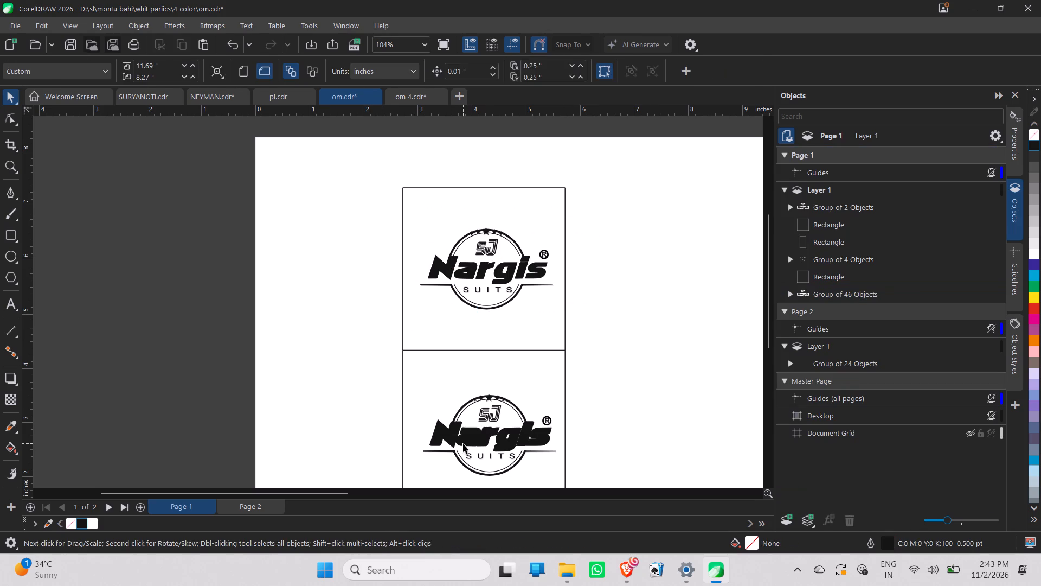
Delete the thick-outlined Nargis logo from the lower square.
left_click(463, 443)
key("Delete")
Place a copy of the grouped upper Nargis logo in the lower square, about 2.9 inches below the original.
left_click(495, 283)
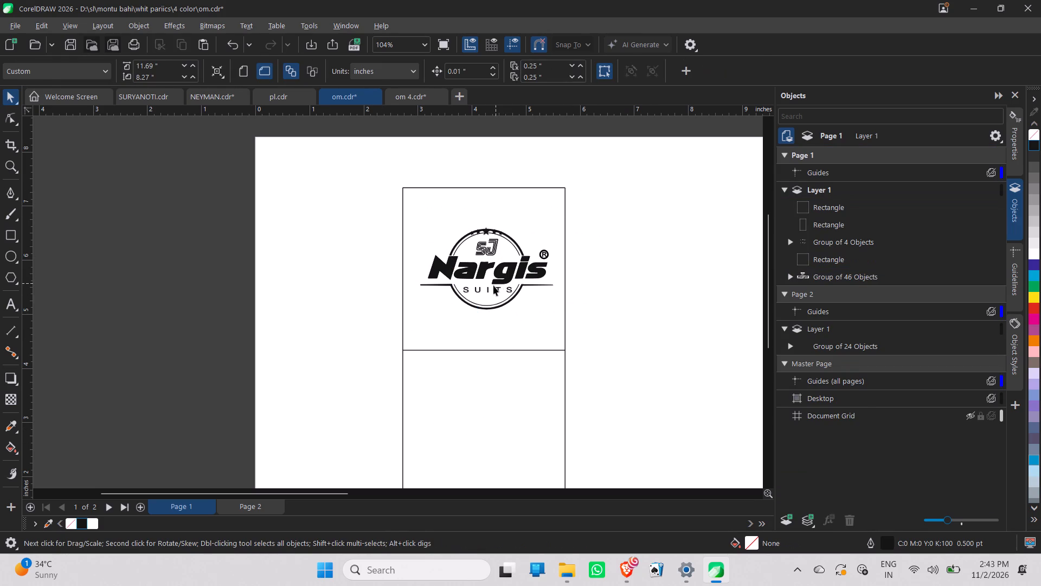
left_click_drag(493, 282, 483, 445)
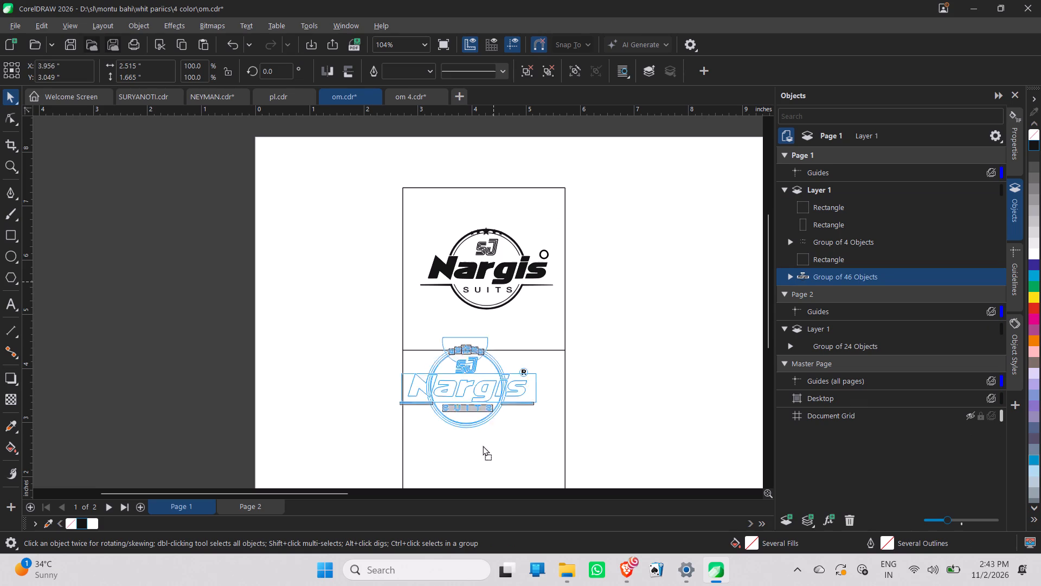
left_click_drag(483, 445, 498, 438)
right_click(497, 441, "shift")
scroll(621, 416, "down", 4)
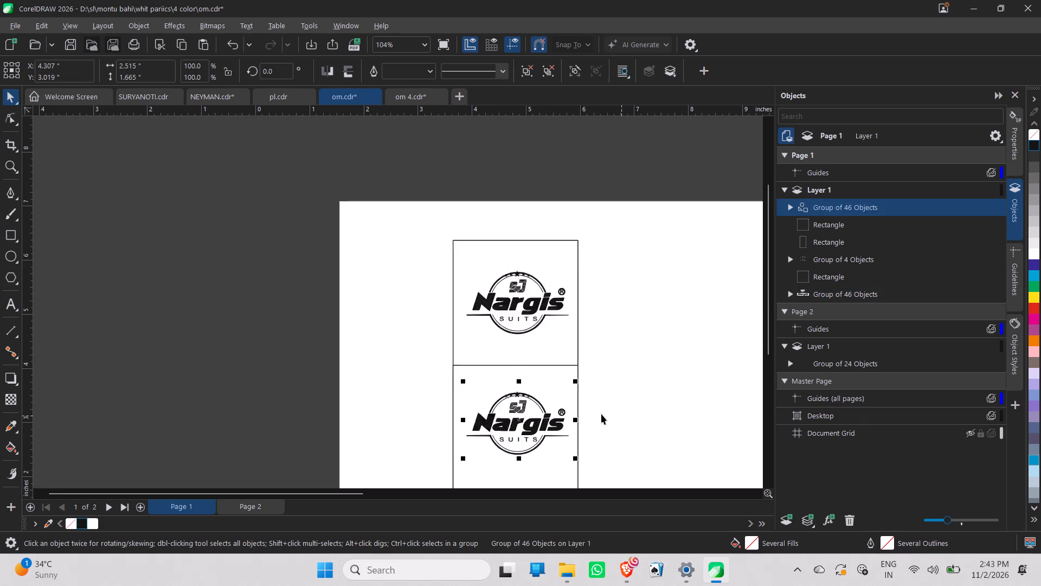
Centre the upper Nargis logo group horizontally and vertically within the upper 3 by 3 inch square.
middle_click(555, 350)
middle_click(555, 350)
left_click(556, 340)
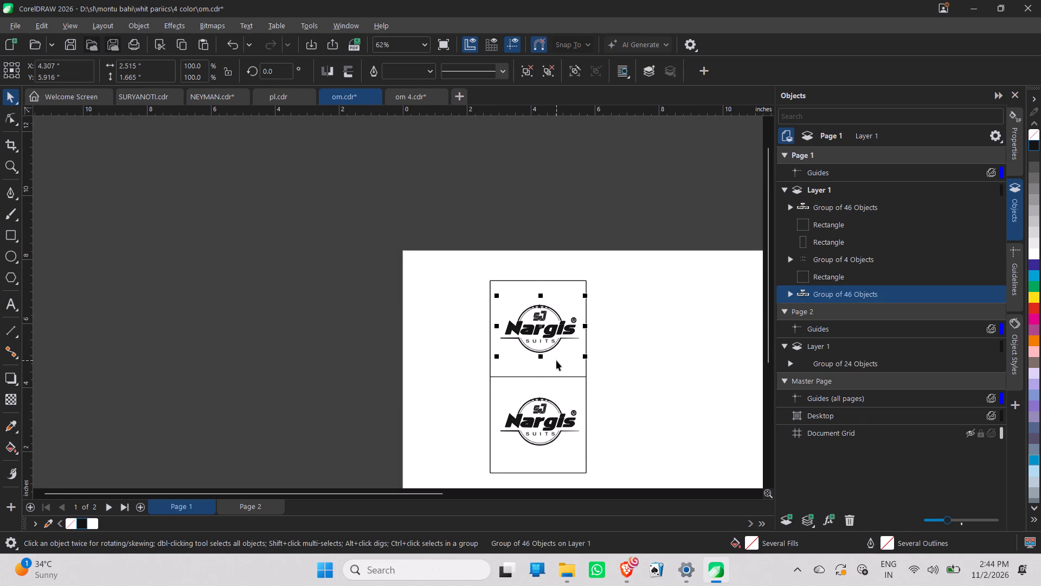
left_click(558, 366, "shift")
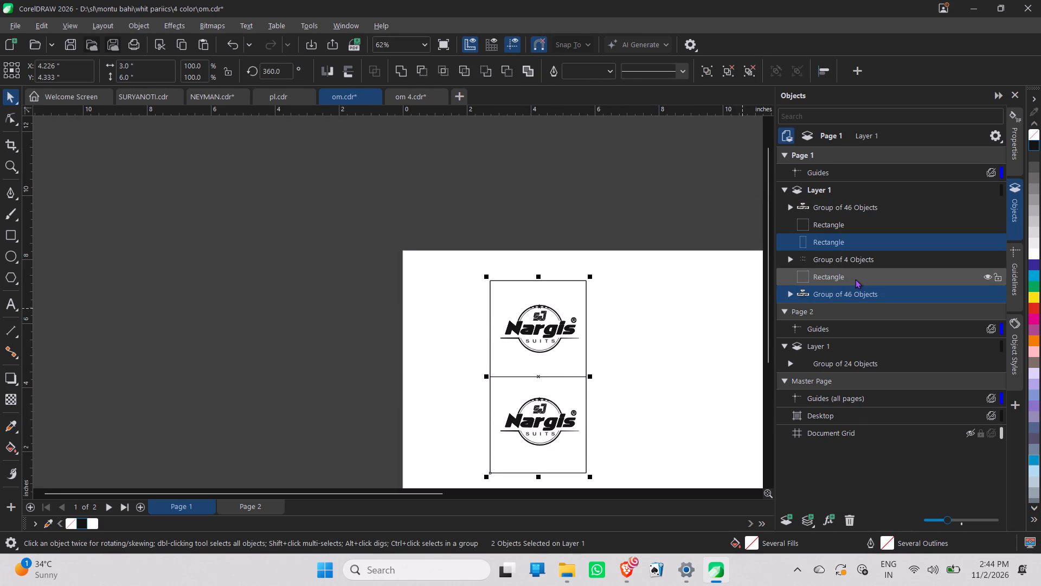
left_click(855, 279)
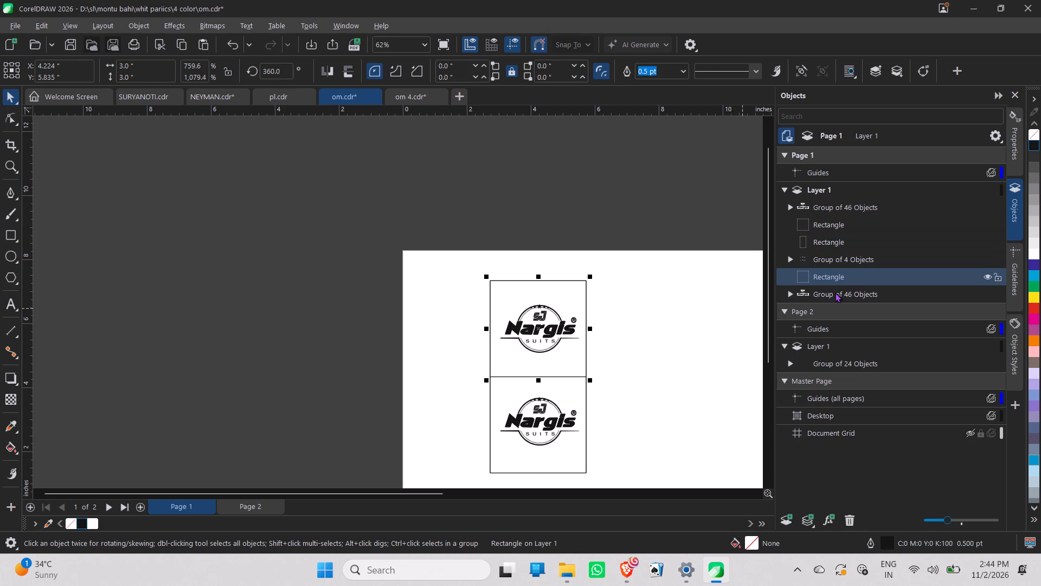
left_click(829, 295, "ctrl")
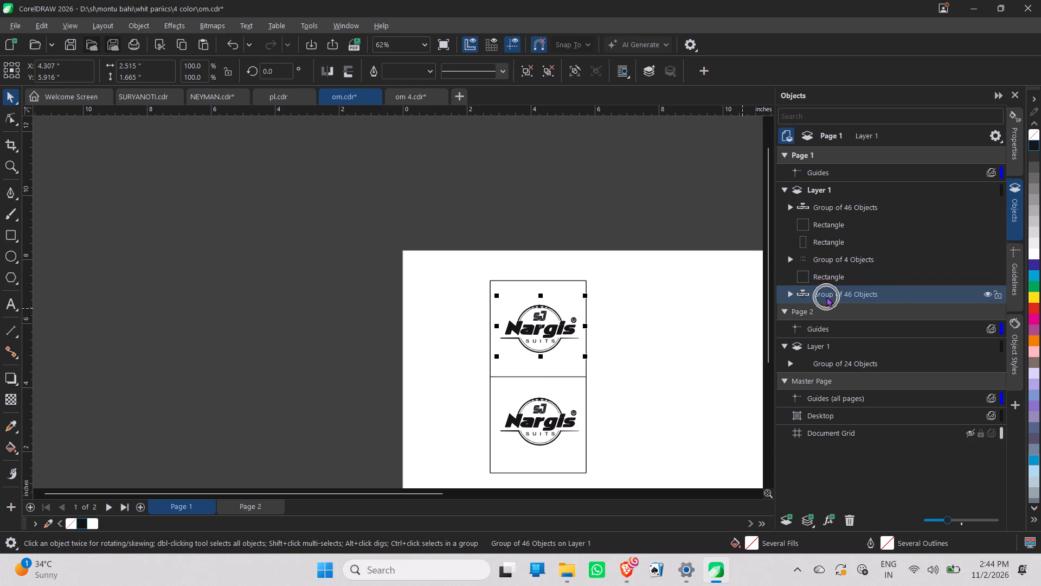
left_click(840, 281, "shift")
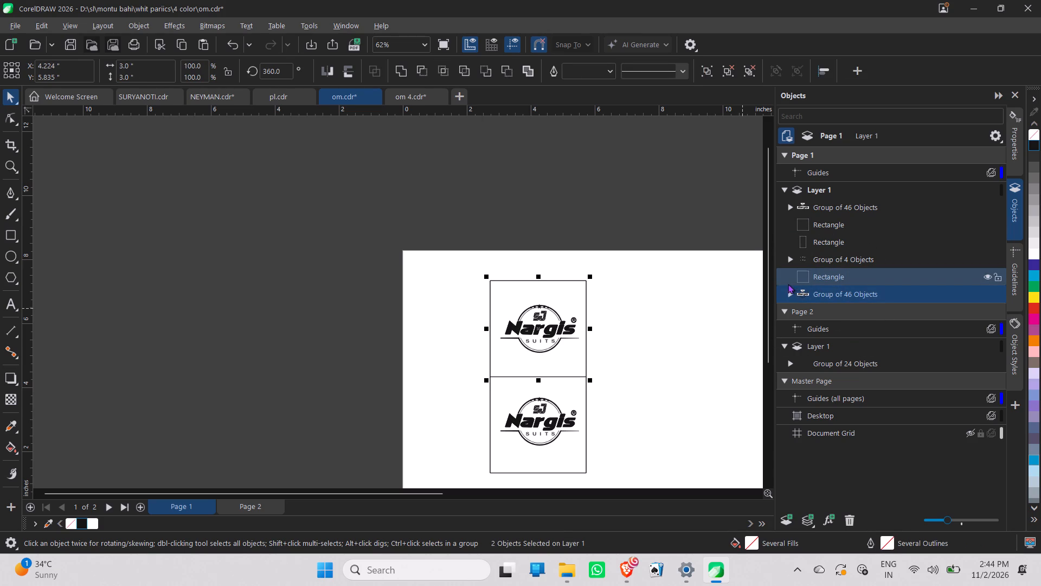
key("c")
key("e")
left_click(563, 211)
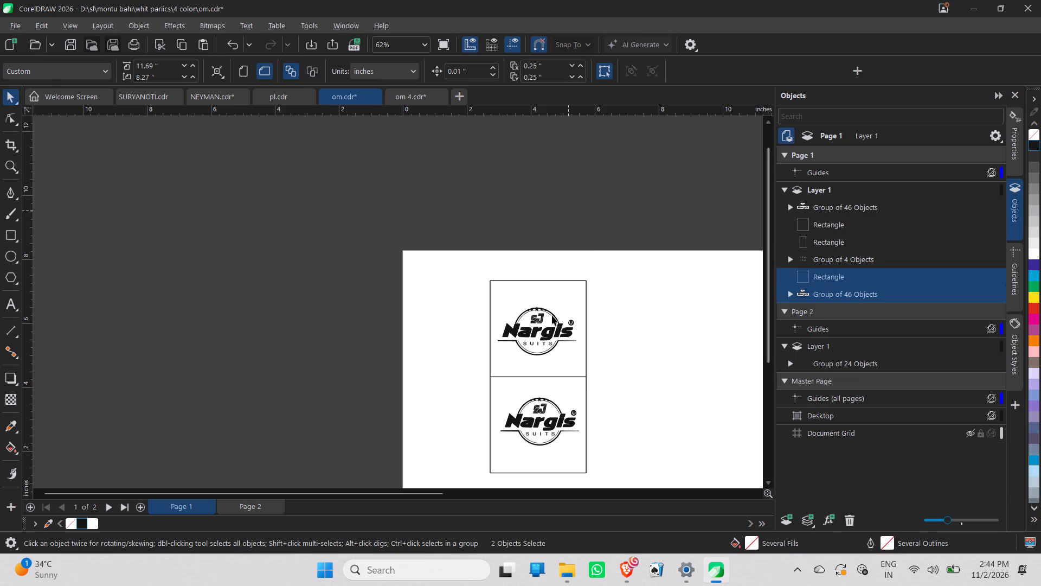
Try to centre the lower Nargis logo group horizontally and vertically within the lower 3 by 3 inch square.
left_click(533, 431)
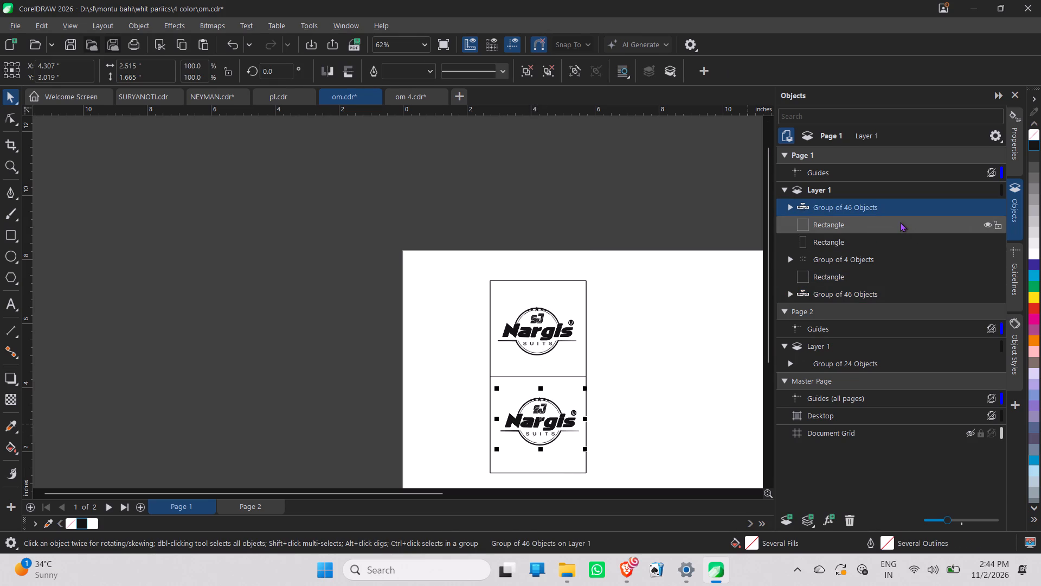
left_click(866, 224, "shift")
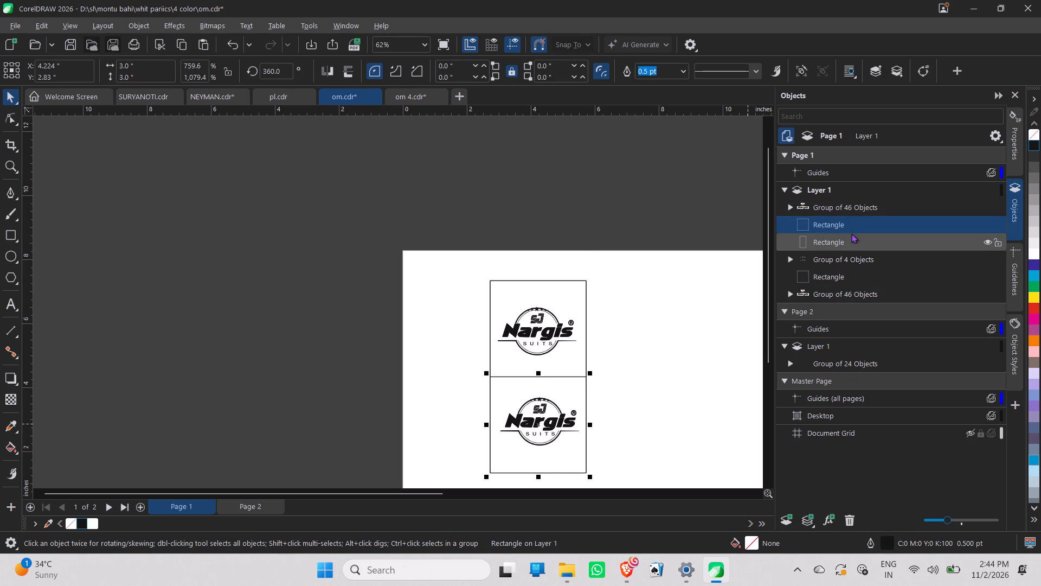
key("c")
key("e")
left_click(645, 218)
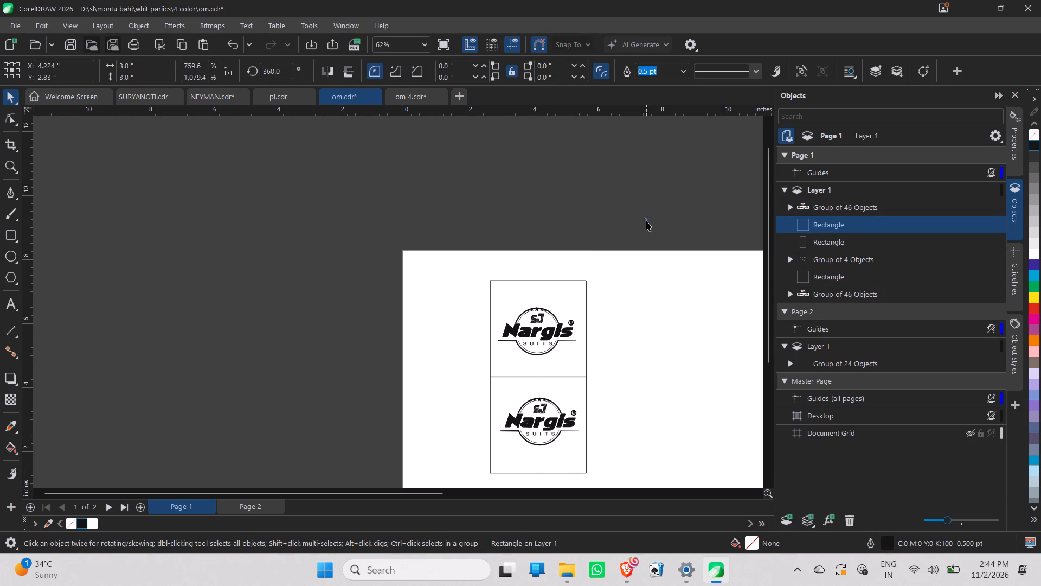
Group both Nargis logos together with their squares and the enclosing 3 by 6 inch rectangle.
scroll(621, 309, "down", 9)
left_click_drag(702, 442, 530, 216)
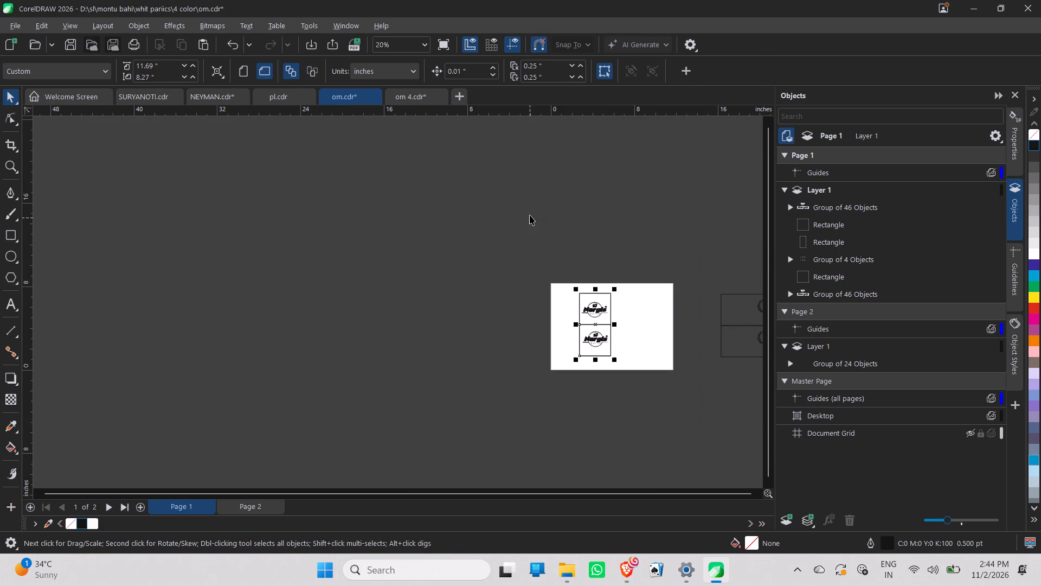
key("ctrl+g")
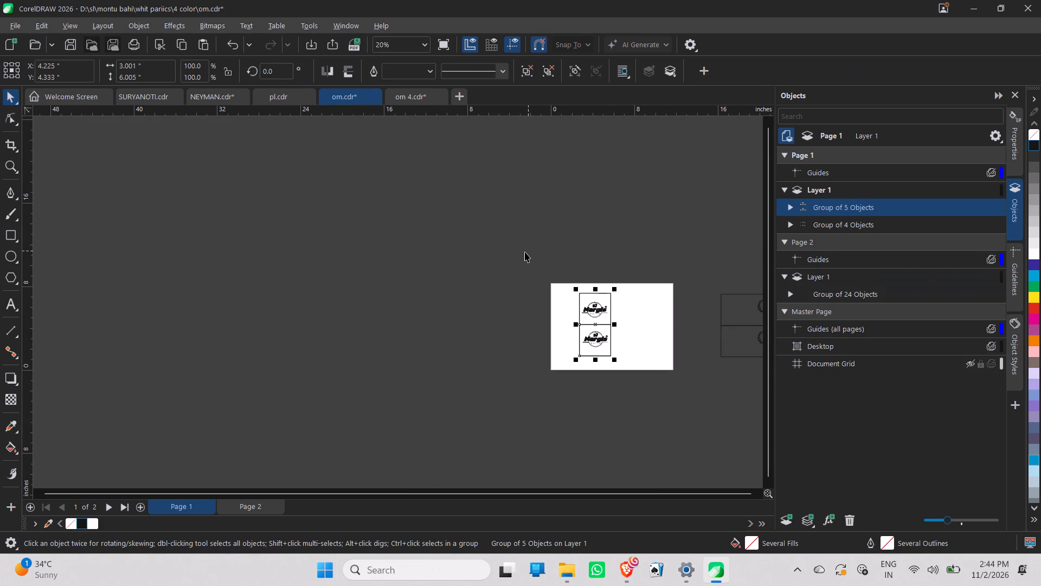
Examine the artwork on Page 2 and compare it with the Nargis and Deepjyoti groups on Page 1.
left_click(524, 252)
scroll(721, 347, "down", 3)
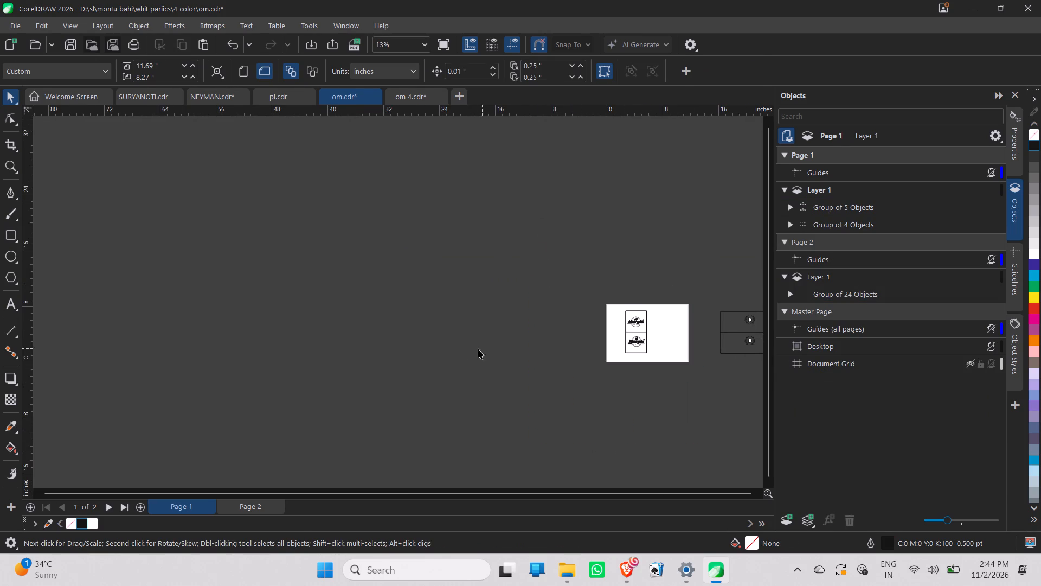
middle_click_drag(539, 321, 528, 325)
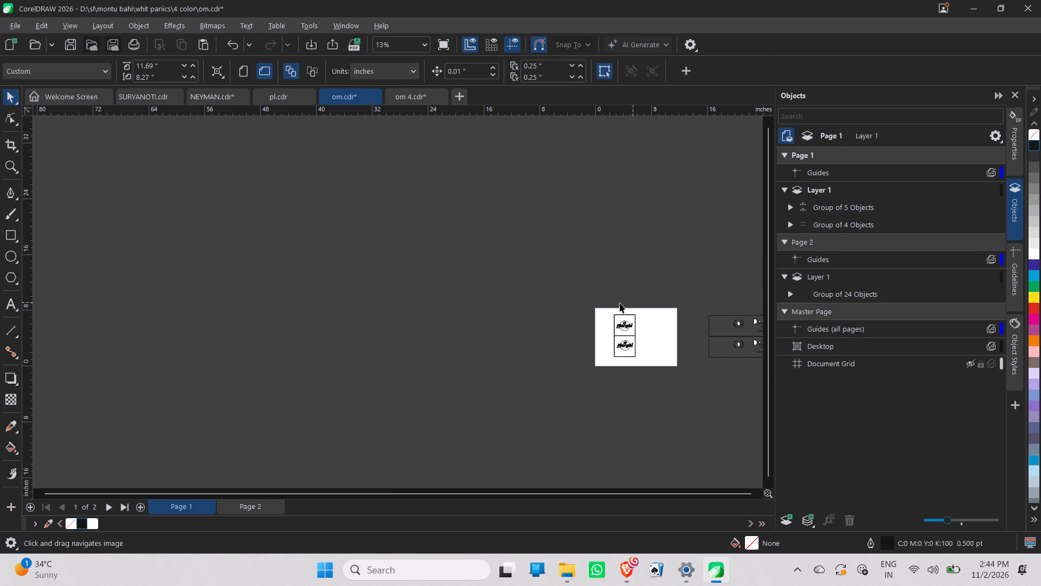
middle_click_drag(510, 285, 467, 275)
middle_click(464, 275)
middle_click_drag(460, 275, 385, 275)
left_click(242, 501)
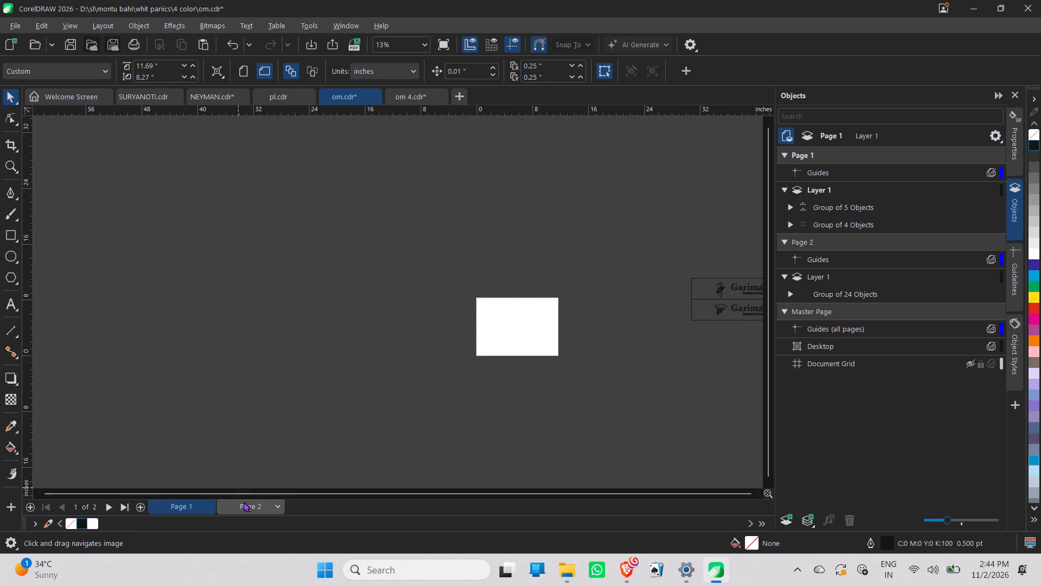
left_click(188, 505)
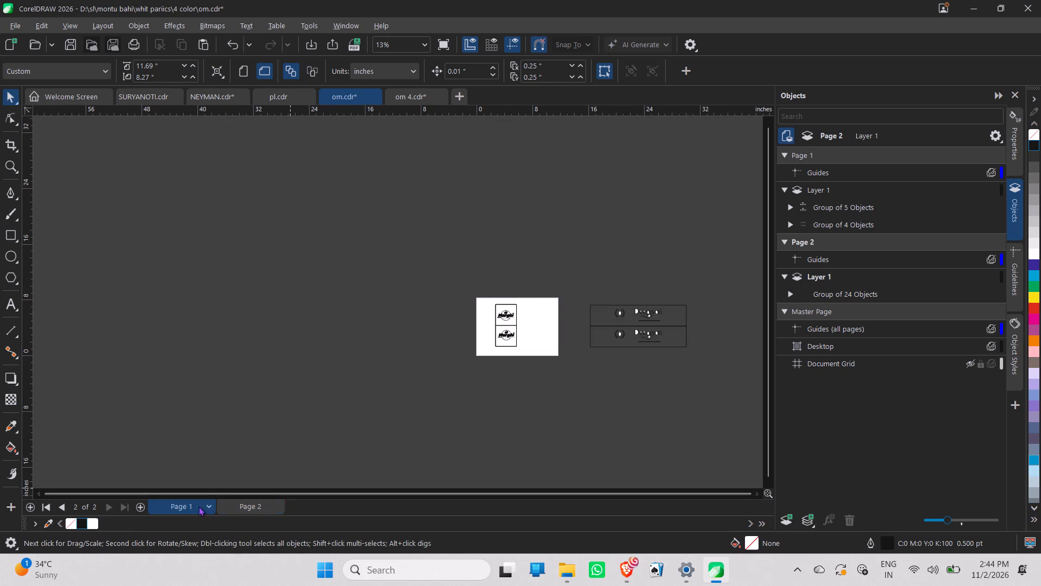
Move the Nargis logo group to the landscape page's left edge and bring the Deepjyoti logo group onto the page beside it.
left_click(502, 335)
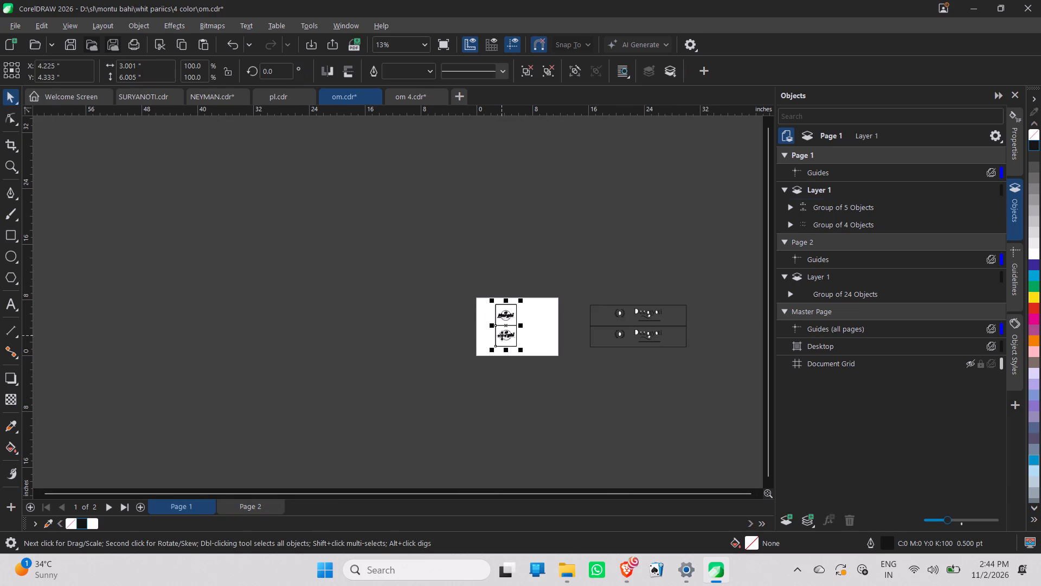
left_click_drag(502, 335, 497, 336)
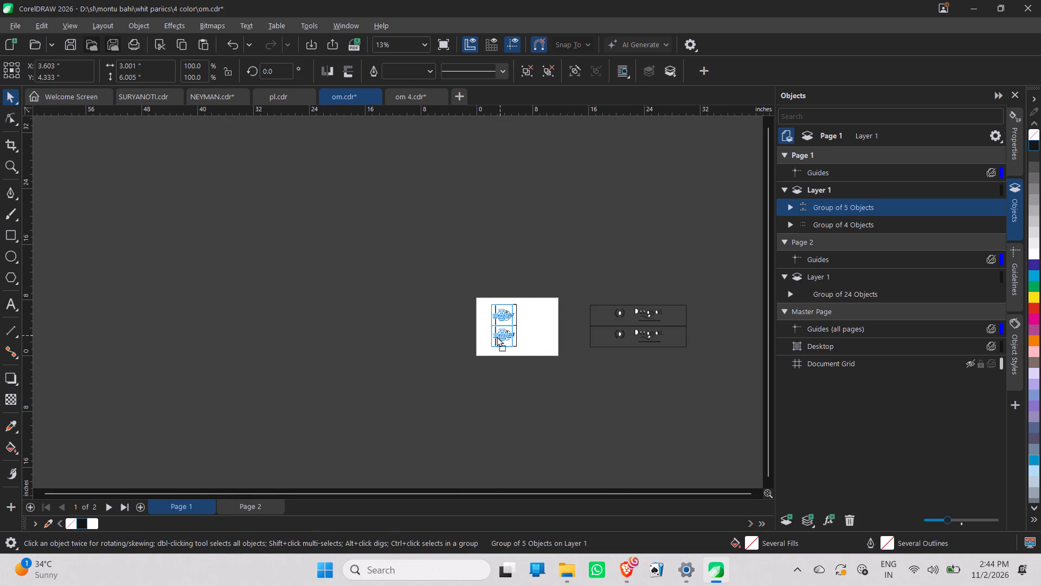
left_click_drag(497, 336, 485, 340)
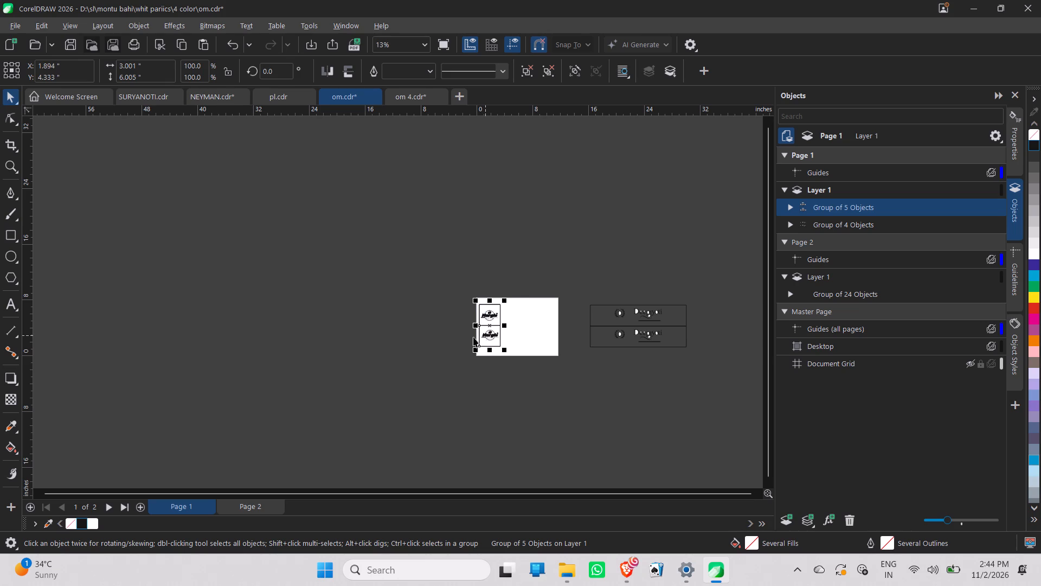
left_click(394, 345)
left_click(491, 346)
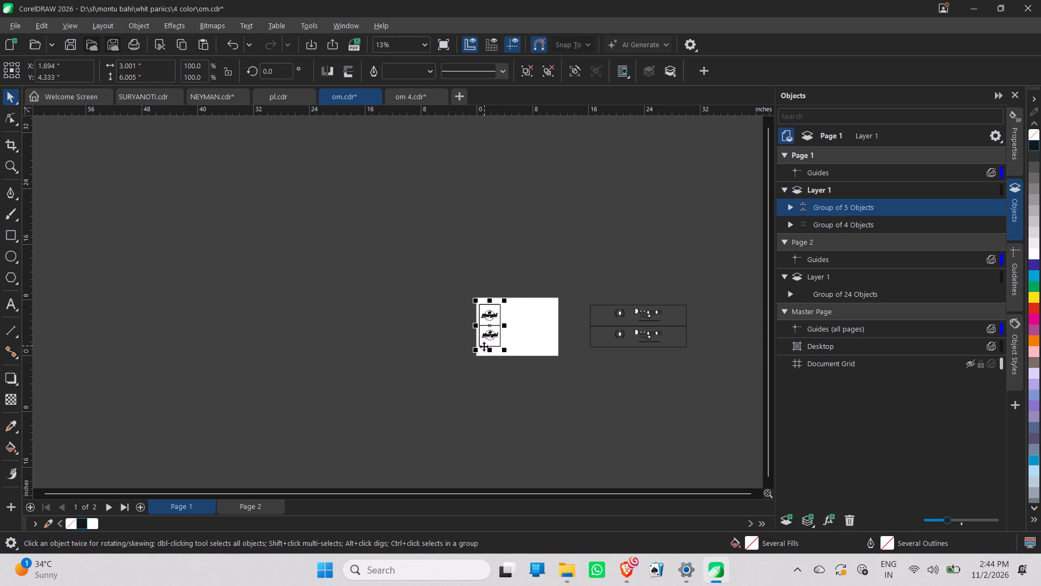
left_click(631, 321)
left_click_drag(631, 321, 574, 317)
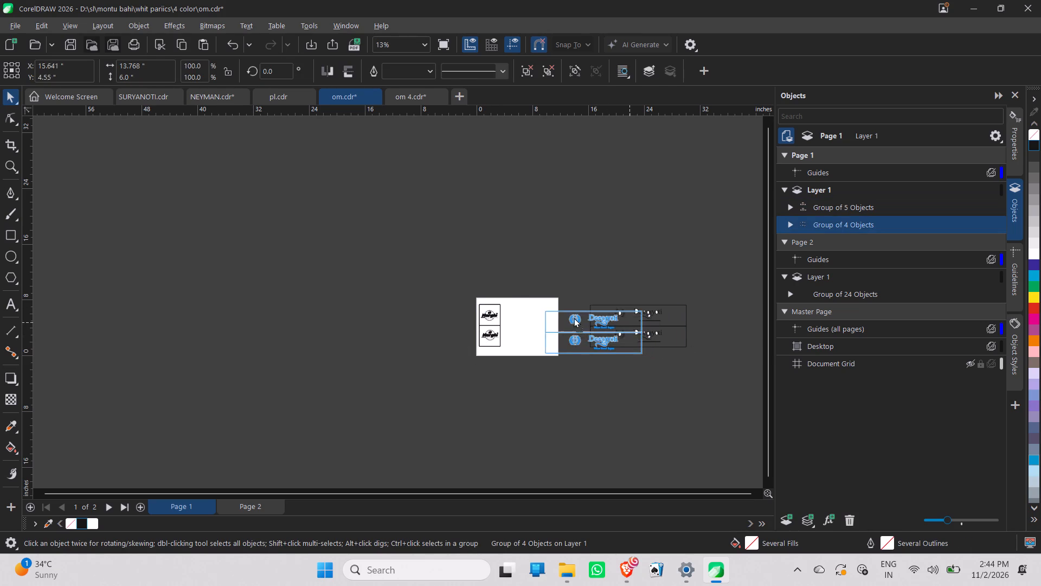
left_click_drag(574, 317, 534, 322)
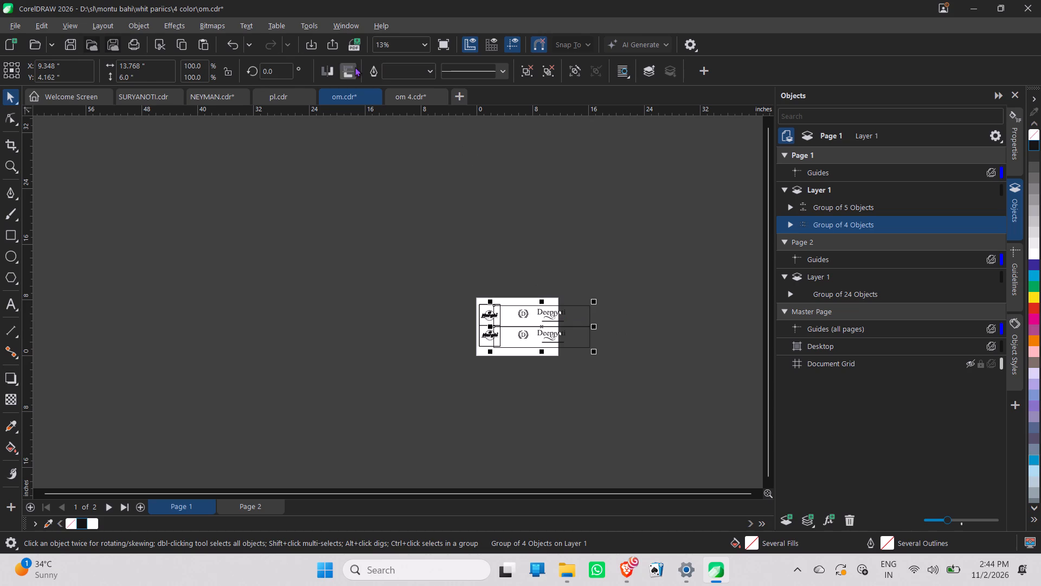
Switch Page 1 to portrait orientation, 8.27 by 11.69 inches.
left_click(284, 184)
left_click(243, 75)
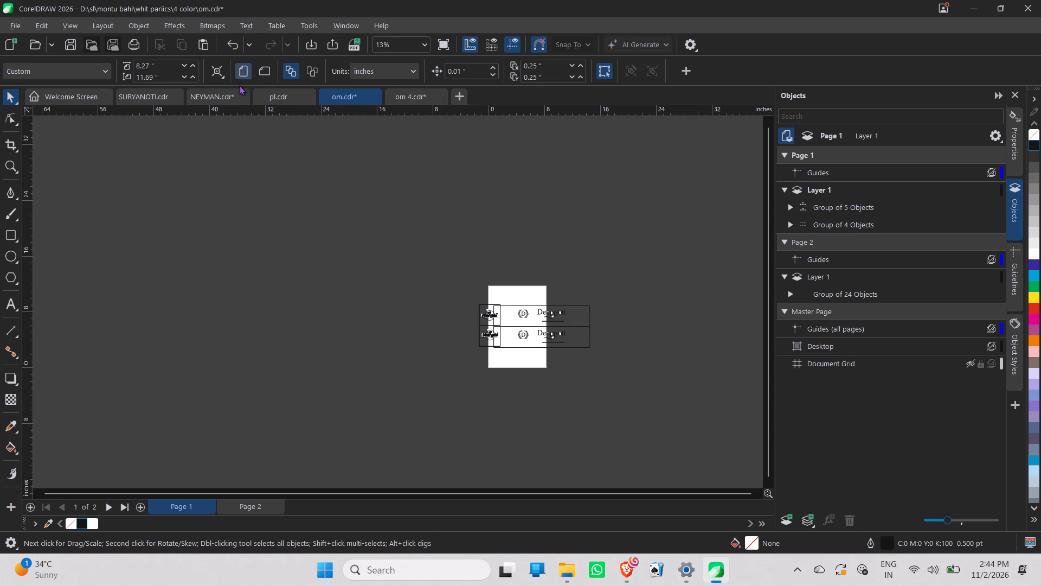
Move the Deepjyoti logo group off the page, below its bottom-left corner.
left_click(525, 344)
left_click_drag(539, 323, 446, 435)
Move the Nargis logo group to the top of the portrait page, at about X 2.83, Y 8.53 inches.
left_click(486, 322)
left_click_drag(486, 322, 505, 331)
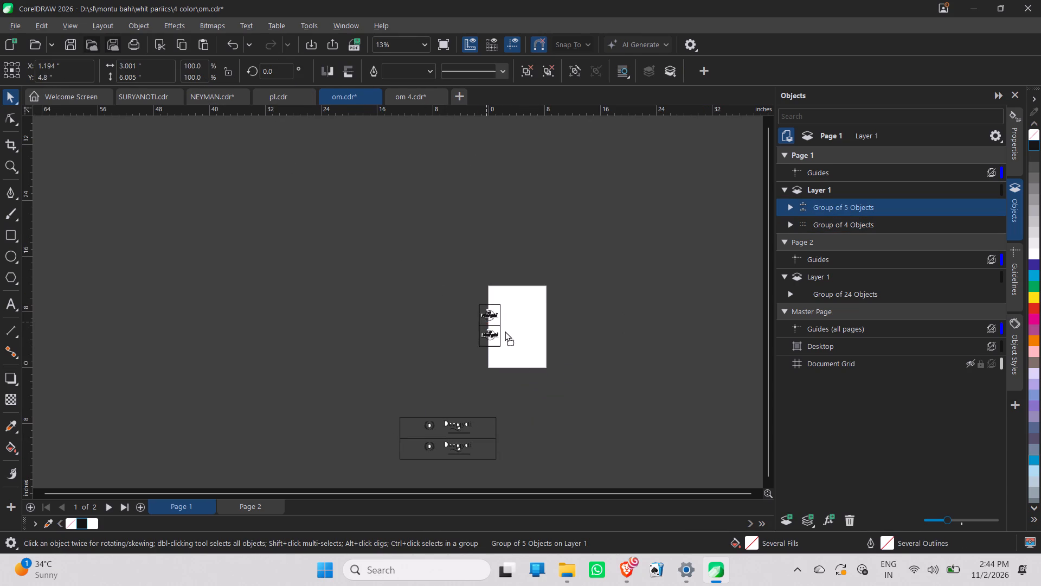
left_click_drag(505, 331, 505, 308)
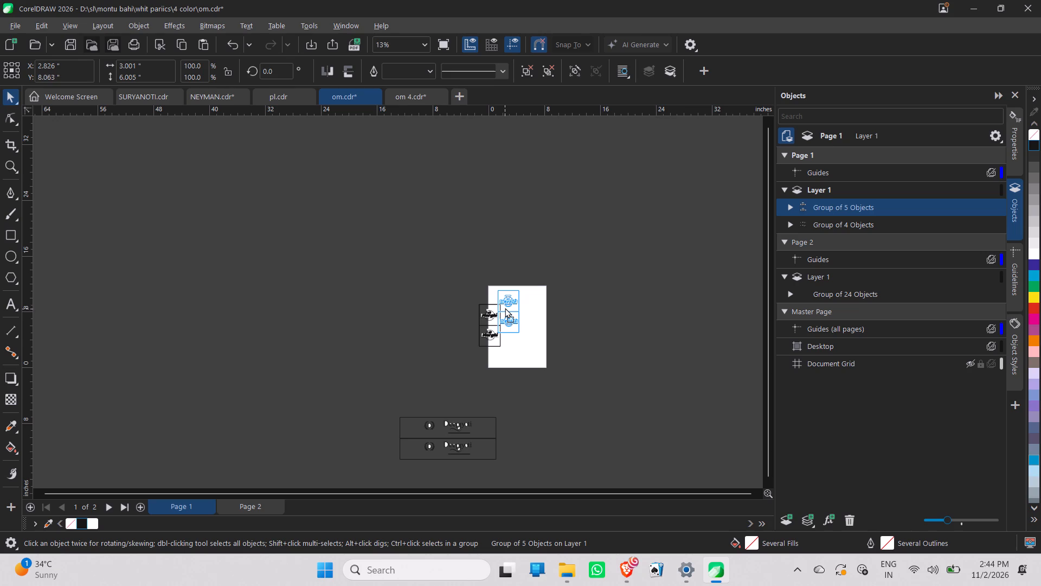
left_click_drag(505, 308, 505, 303)
left_click_drag(505, 303, 505, 304)
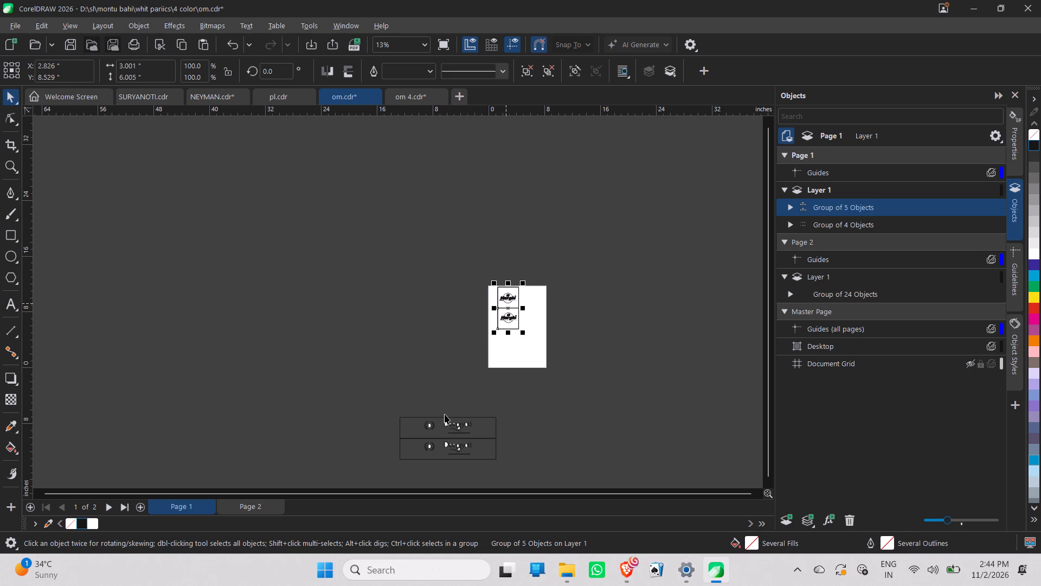
Place the Deepjyoti logo group on the lower half of the page, at about X 3.44, Y 2.69 inches.
left_click(445, 425)
left_click_drag(447, 421, 534, 314)
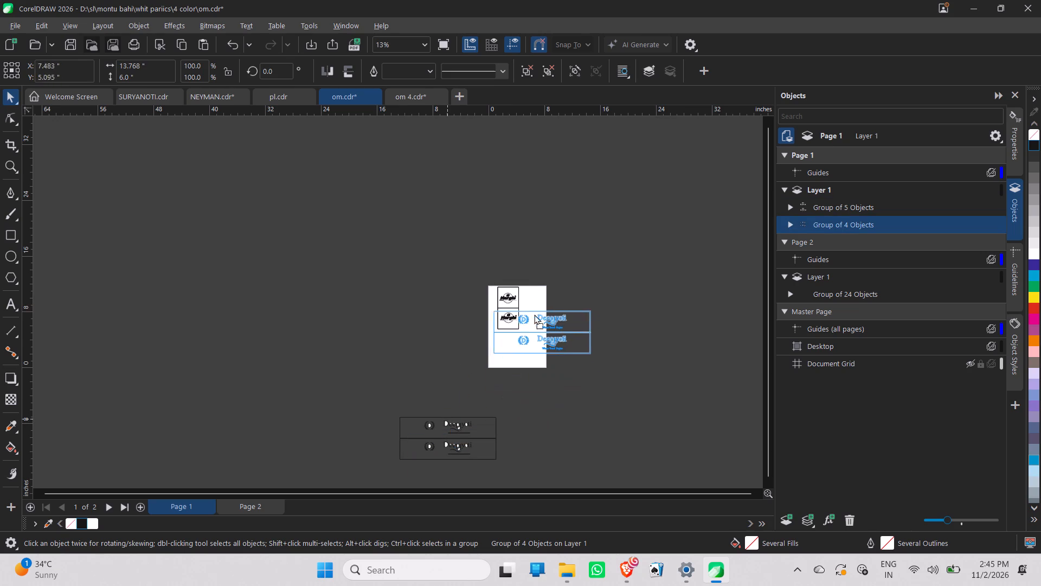
left_click_drag(534, 314, 516, 333)
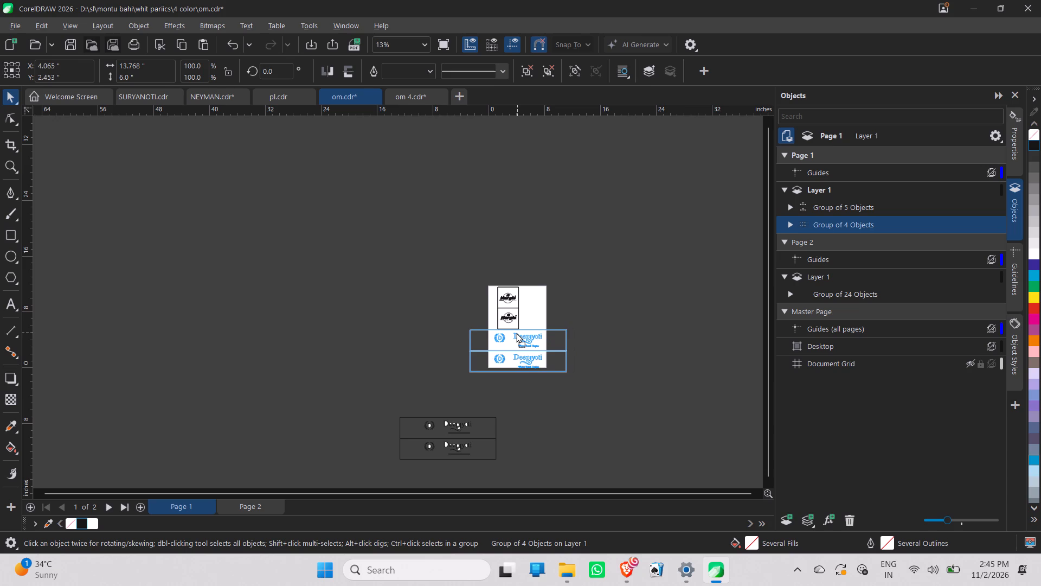
left_click_drag(516, 333, 512, 331)
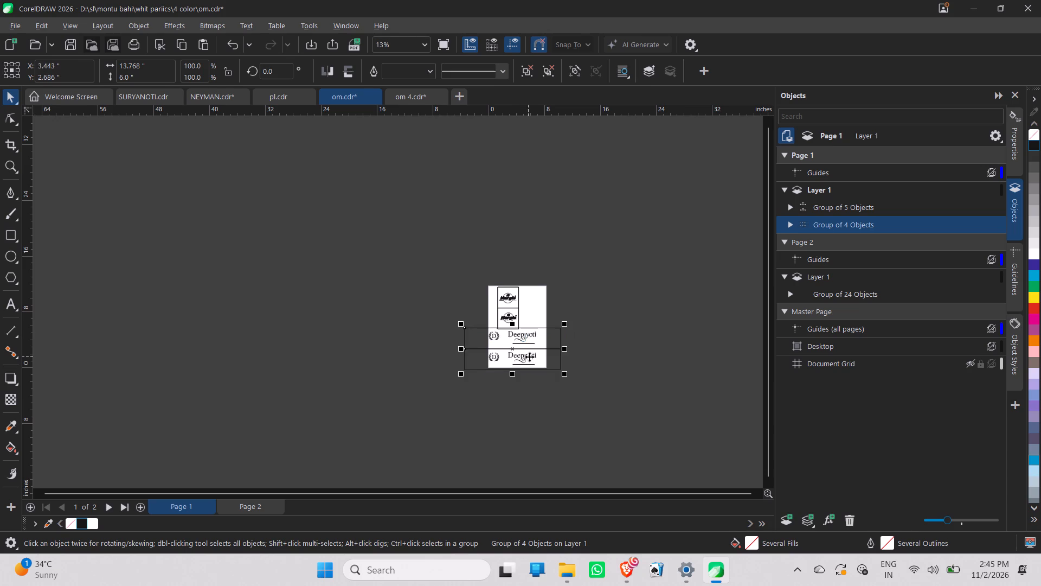
Nudge the Deepjyoti logo group about 0.34 inches to the right so its logos fit within the page, at about X 3.78 inches.
scroll(530, 358, "up", 12)
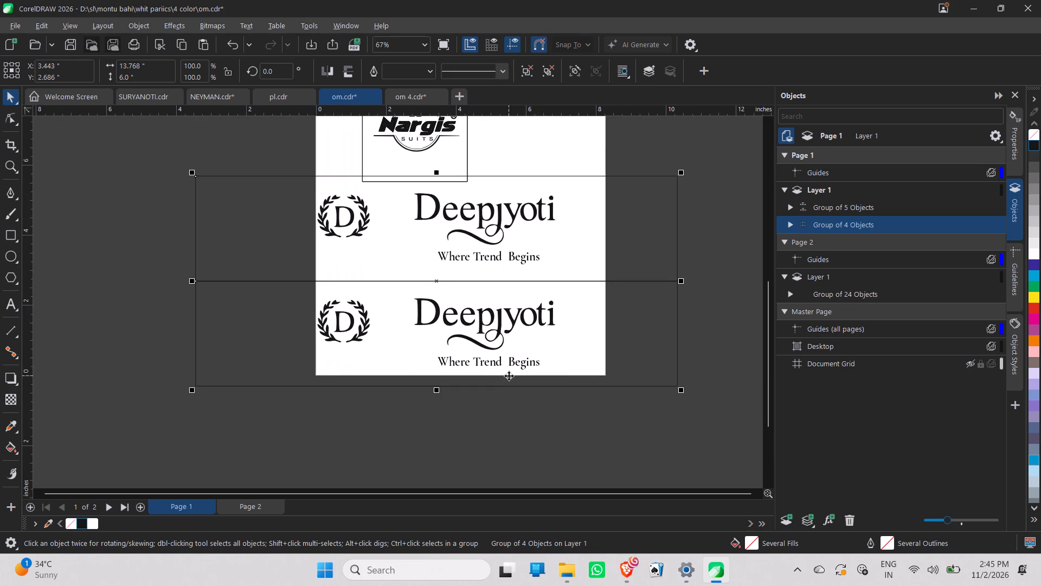
key("Right")
key("Right")
key("Right")
key("Right")
key("Right")
key("Right")
key("Right")
key("Right")
key("Right")
key("Right")
key("Right")
key("Right")
key("Right")
key("Right")
key("Right")
key("Right")
key("Right")
key("Right")
key("Right")
key("Right")
key("Right")
key("Right")
key("Right")
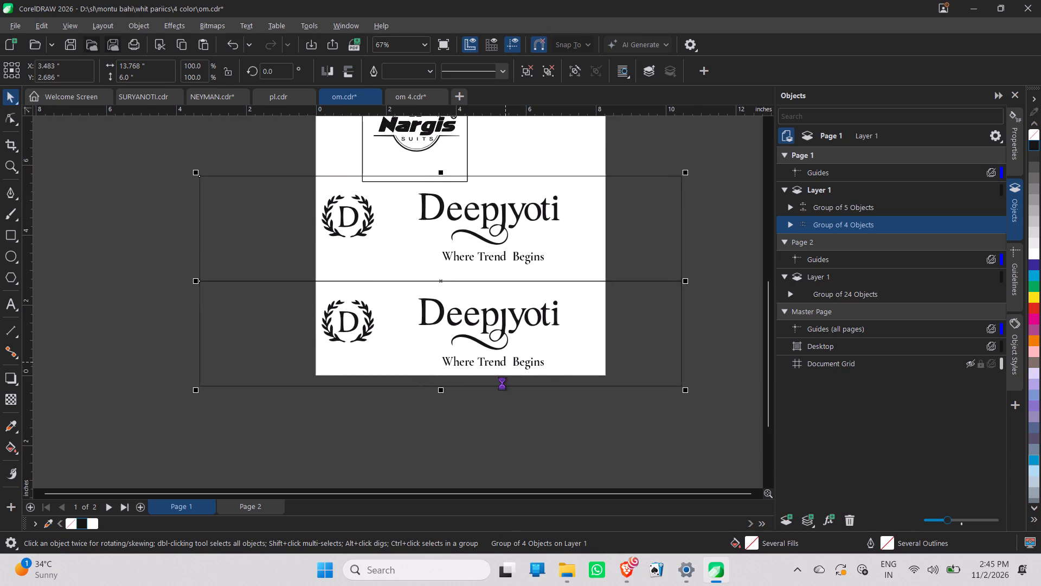
left_click(490, 443)
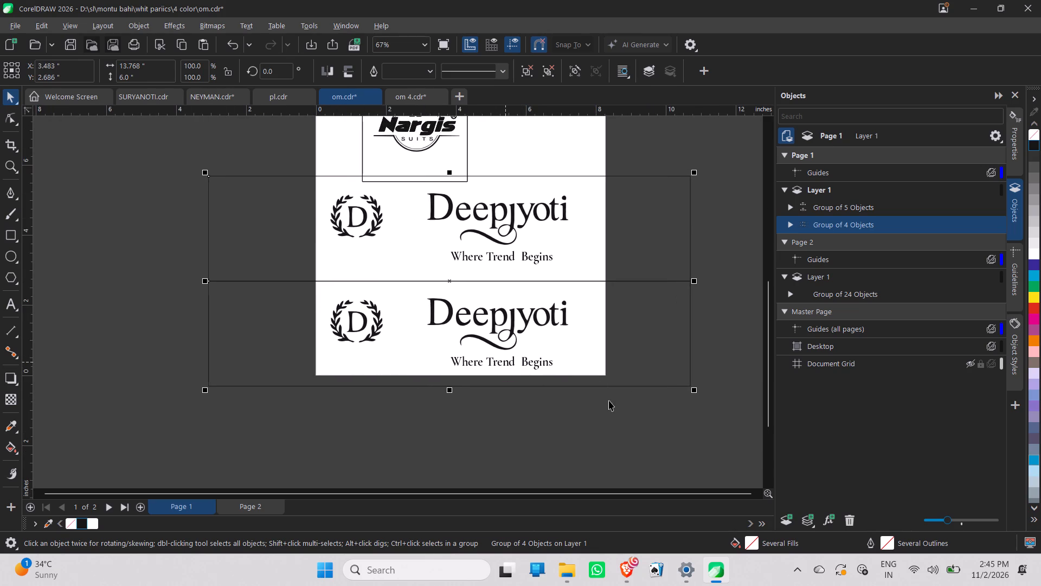
left_click(611, 362)
key("Left")
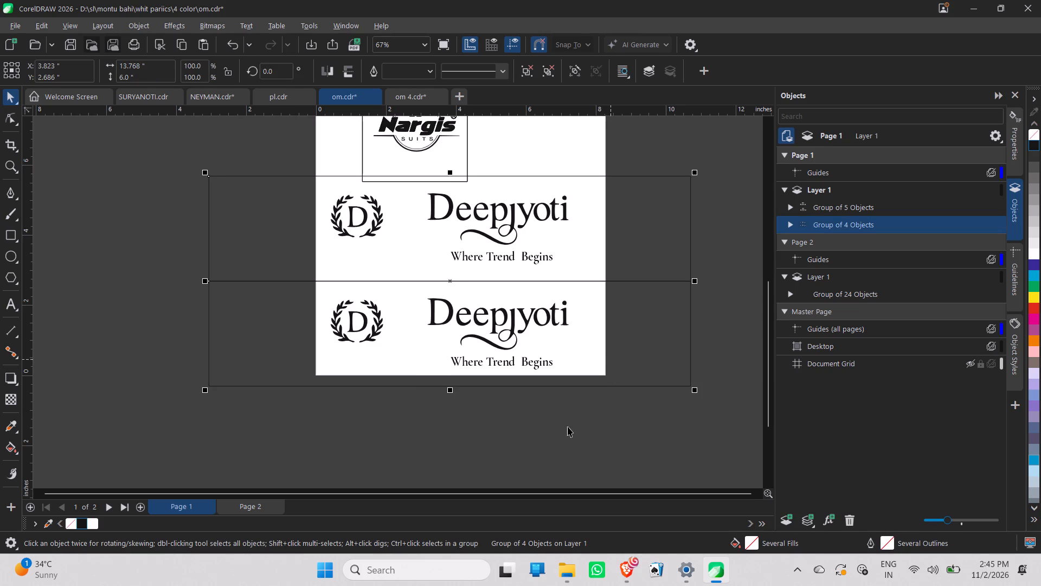
key("Left")
key("Left")
key("Left")
key("Left")
left_click_drag(551, 446, 542, 452)
Ungroup the combined Nargis logos and rectangles, keeping each logo's own group intact.
scroll(512, 450, "down", 9)
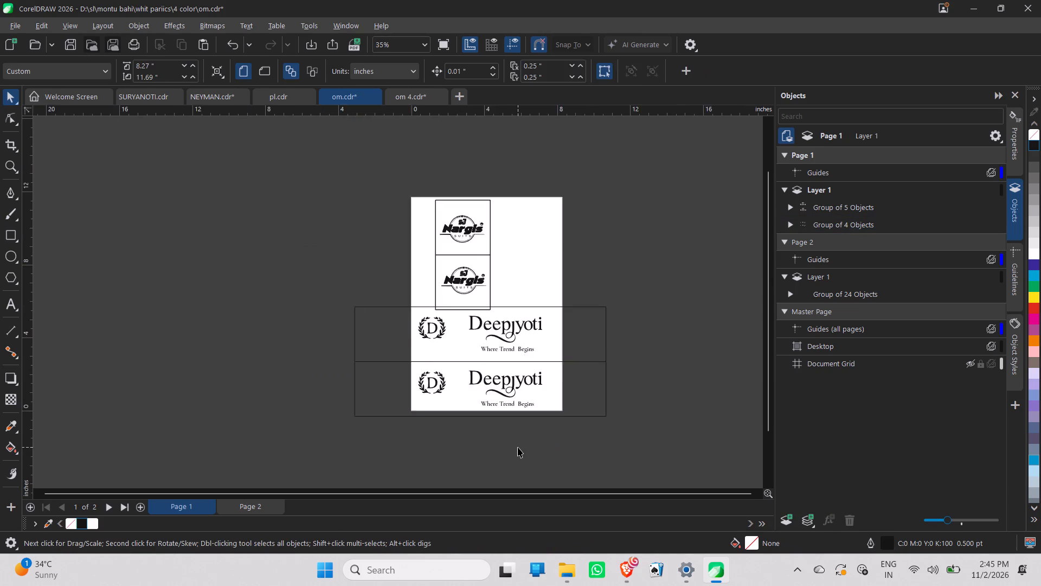
scroll(518, 447, "down", 2)
left_click(653, 301)
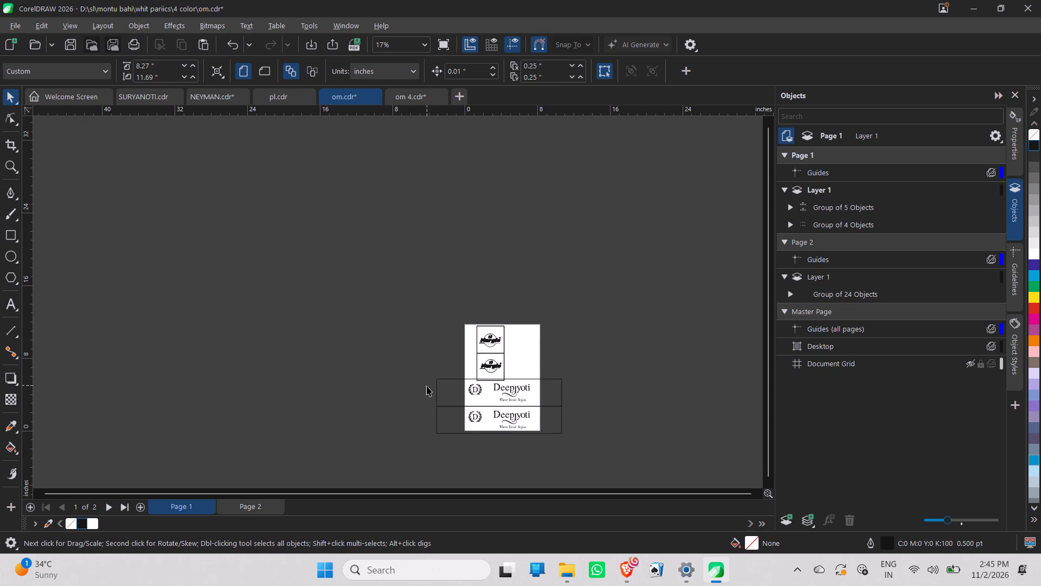
left_click_drag(620, 313, 621, 329)
scroll(532, 357, "up", 4)
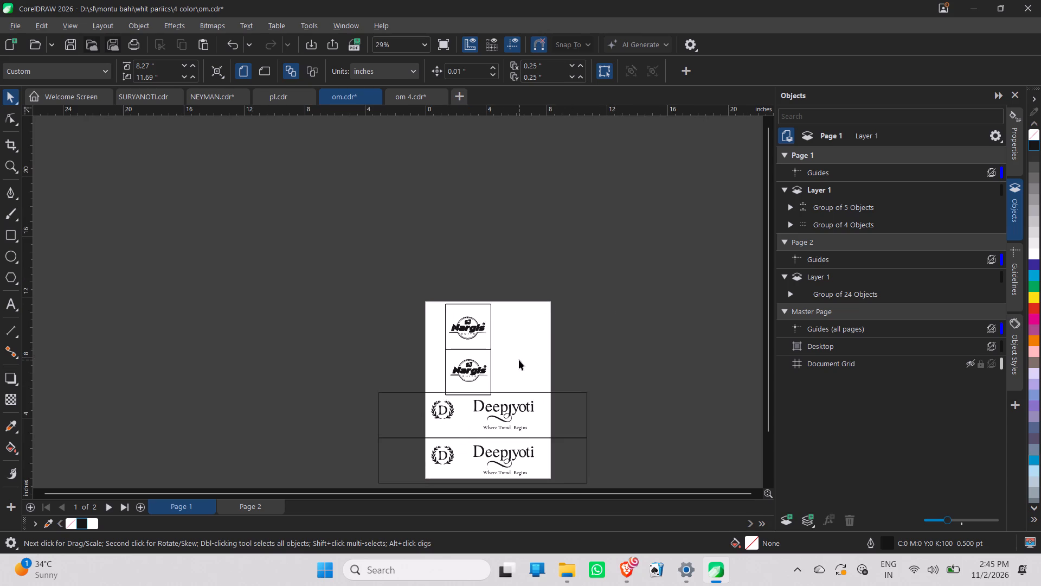
scroll(511, 357, "up", 4)
left_click(475, 343)
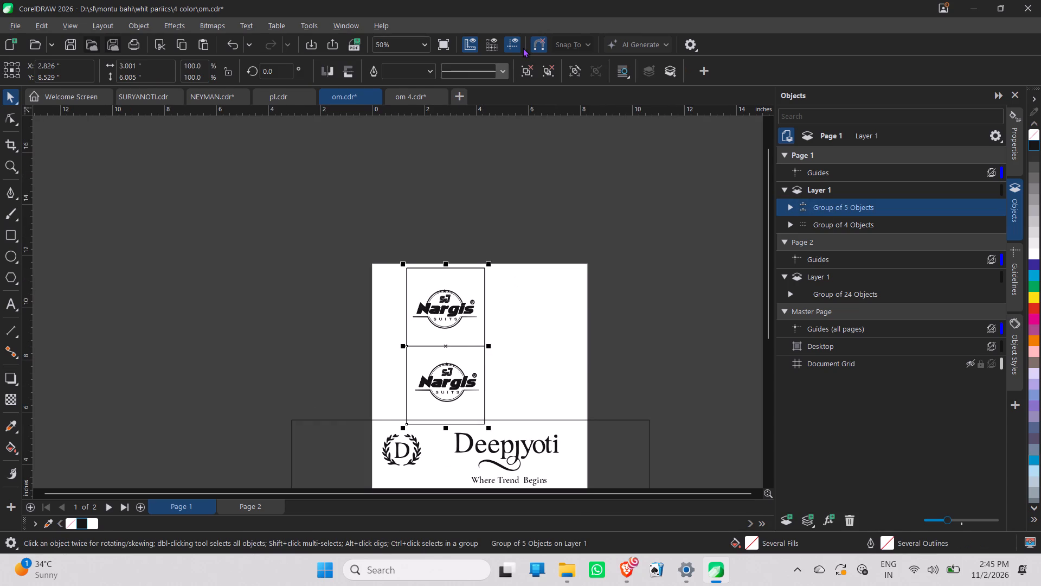
left_click(539, 68)
left_click(532, 68)
left_click(525, 126)
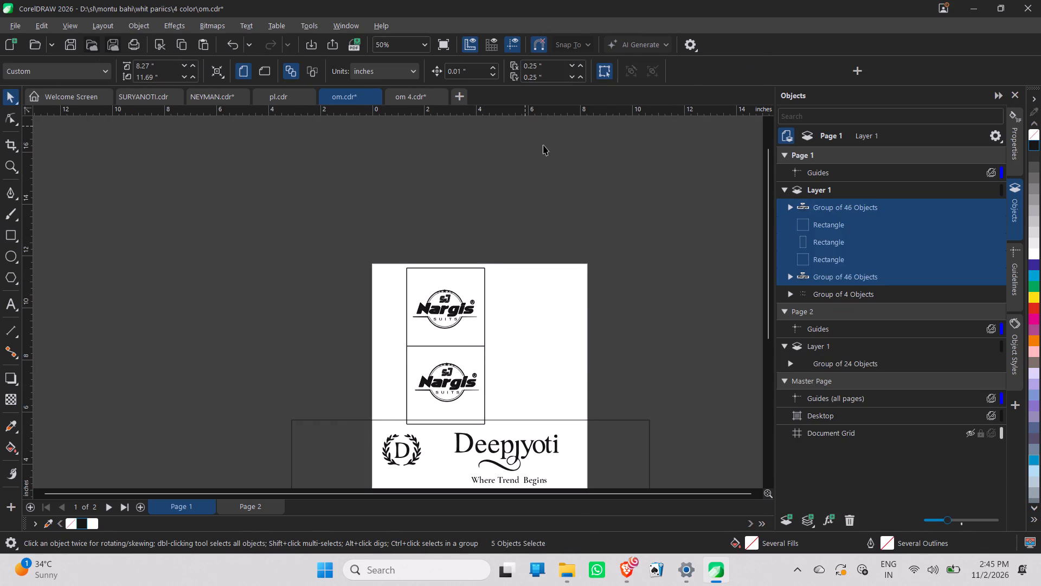
Delete the two 3 by 3 inch squares and the enclosing 3 by 6 inch rectangle around the Nargis logos.
left_click(875, 208)
left_click(873, 220)
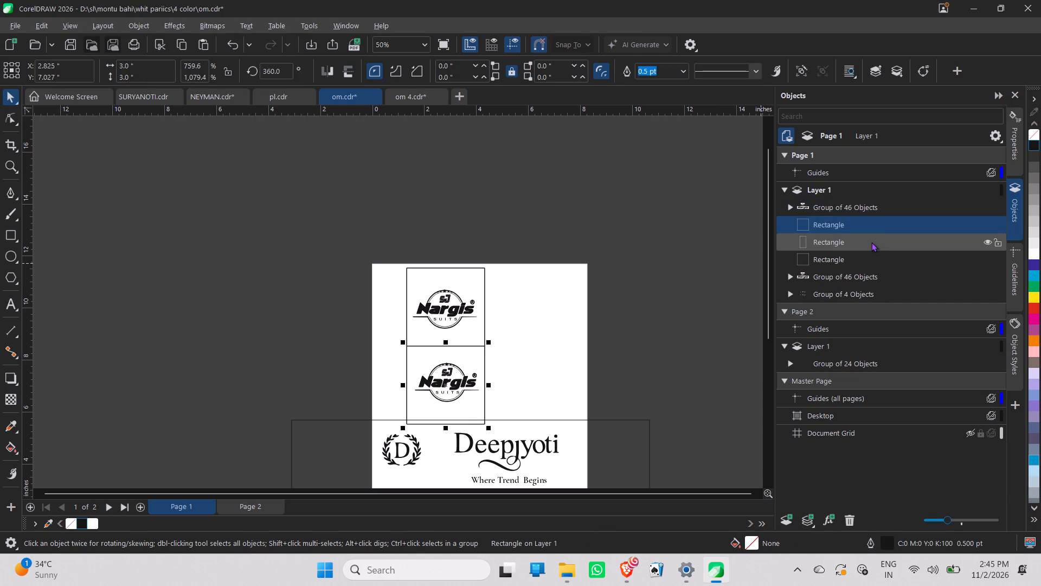
left_click(877, 260, "shift")
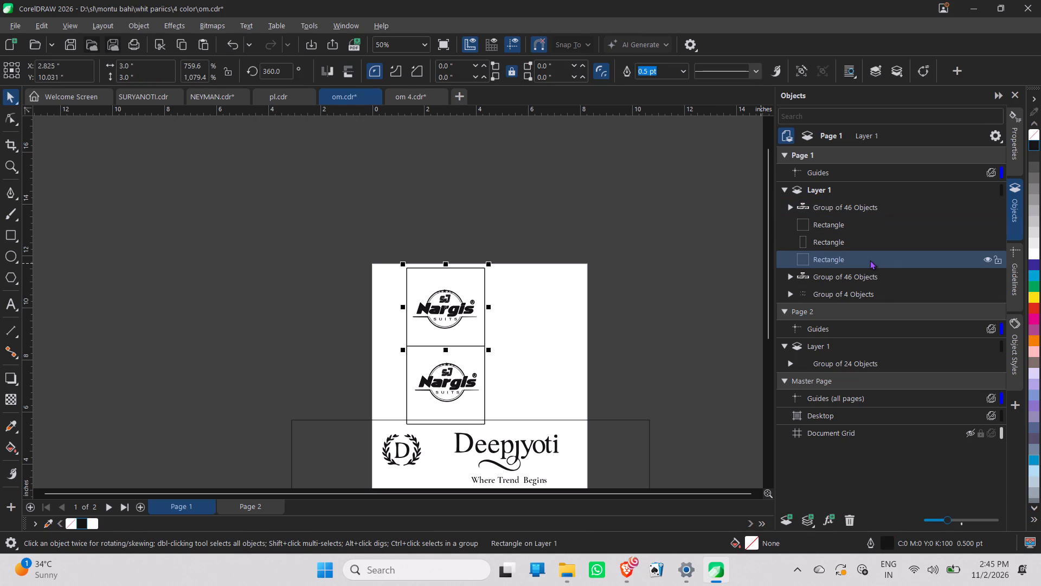
left_click(871, 225, "shift")
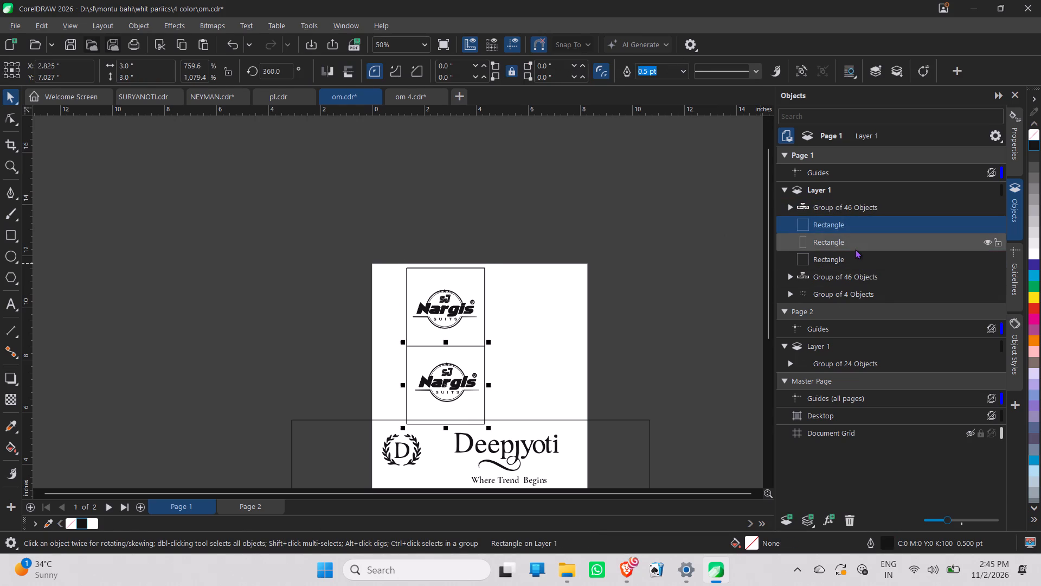
left_click(866, 266, "shift")
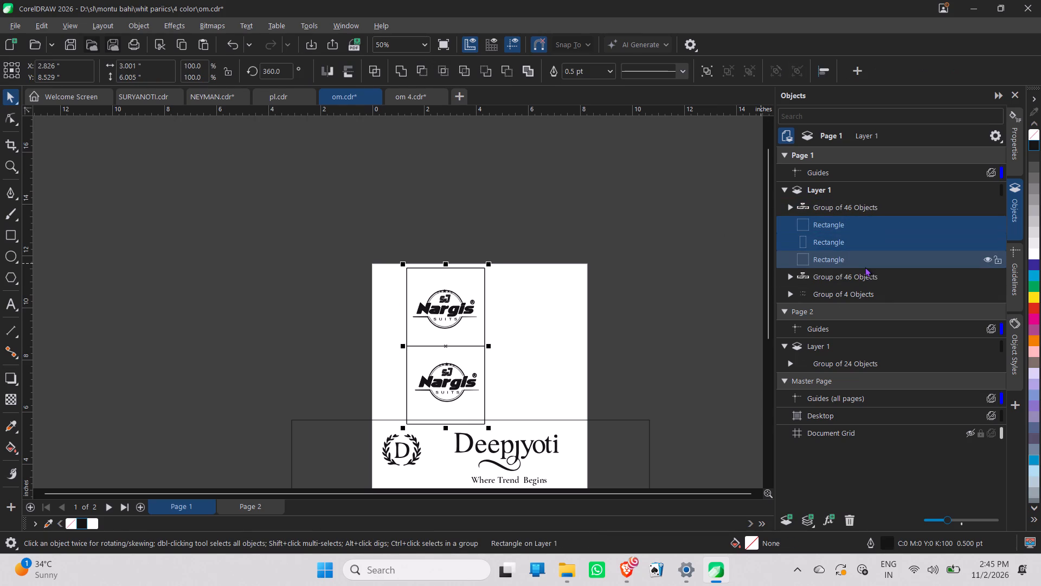
key("Delete")
Ungroup the combined Deepjyoti logos and border curves, keeping each logo's own group intact.
left_click(611, 468)
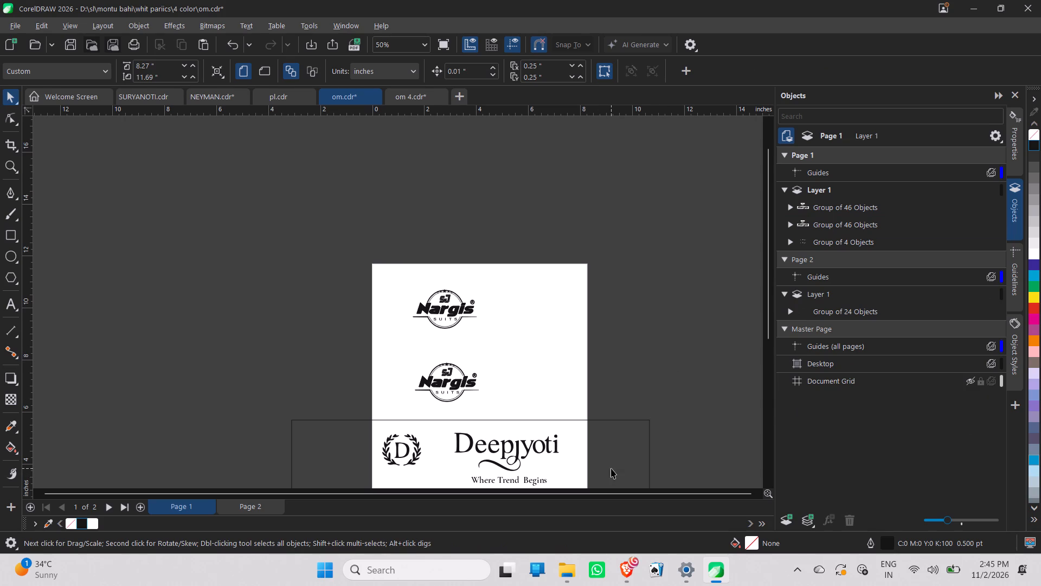
left_click(523, 73)
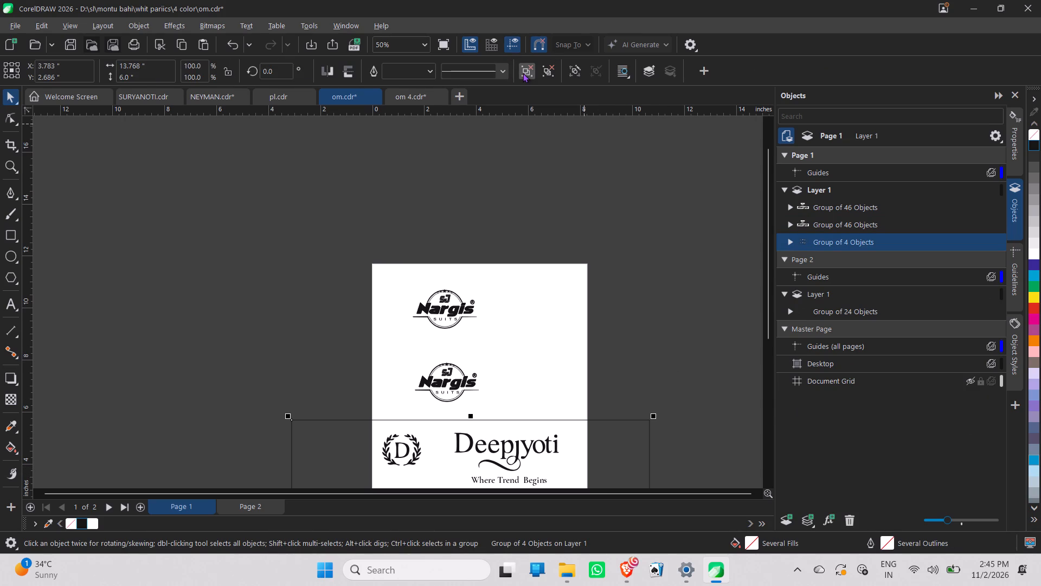
left_click(548, 165)
Delete the two border curves around the Deepjyoti logos on Page 1's Layer 1.
left_click(818, 286)
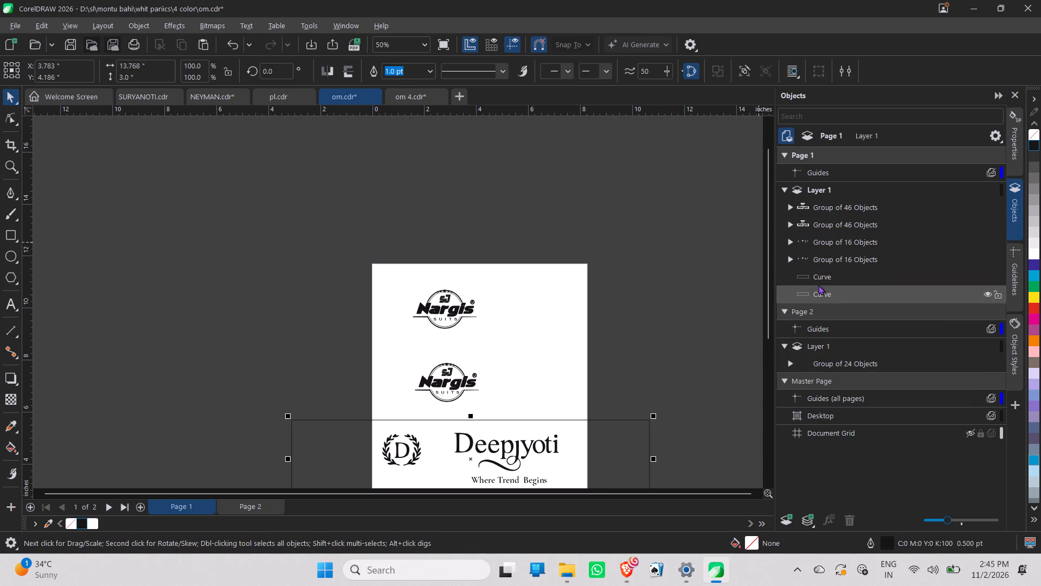
left_click_drag(822, 273, 813, 275, "shift")
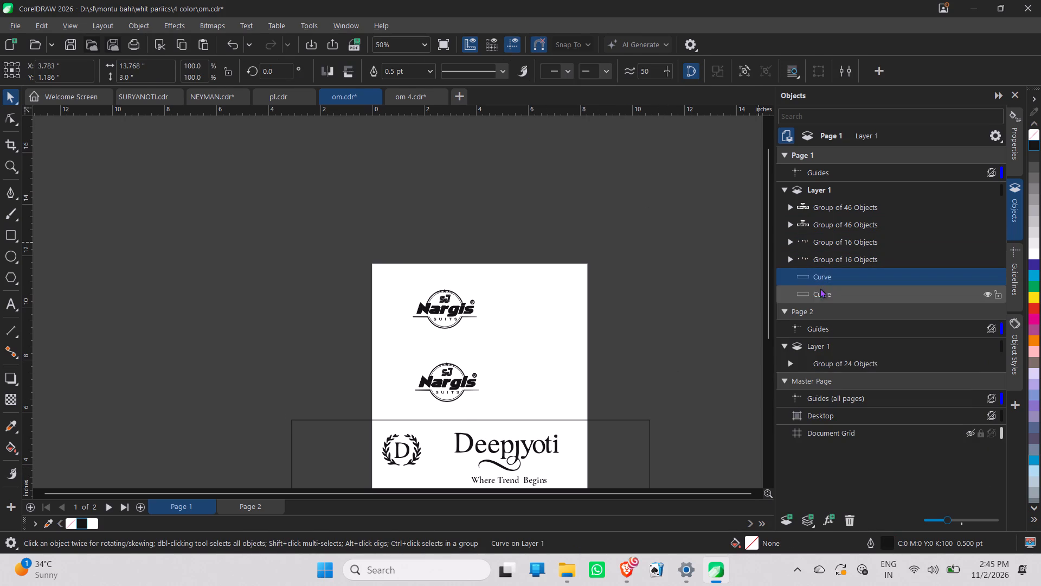
left_click(823, 295, "shift")
key("Delete")
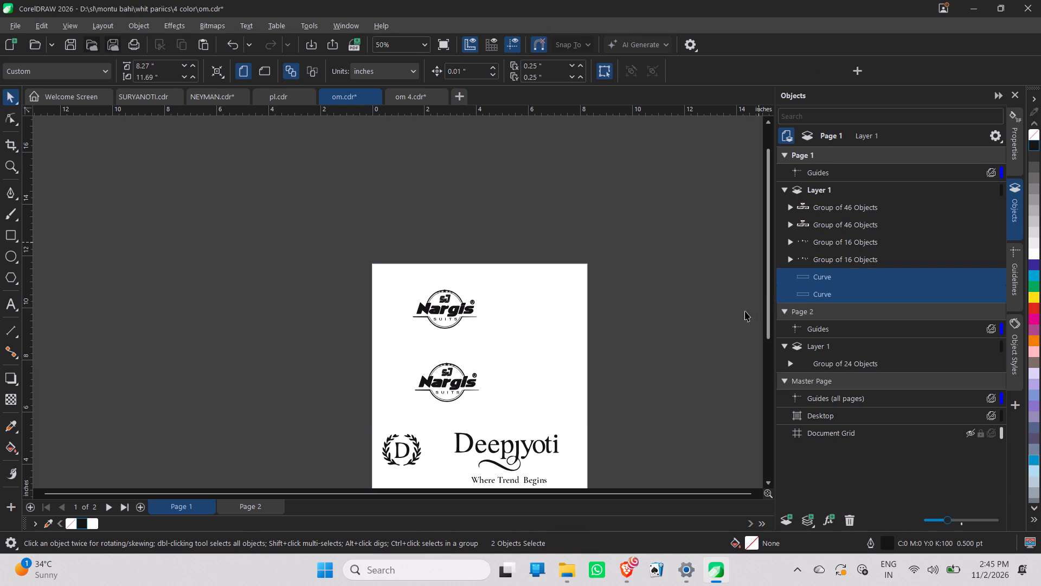
left_click(684, 283)
Group the two Nargis logos and two Deepjyoti logos on Page 1 into a single group.
scroll(686, 286, "down", 9)
left_click_drag(672, 425, 653, 415)
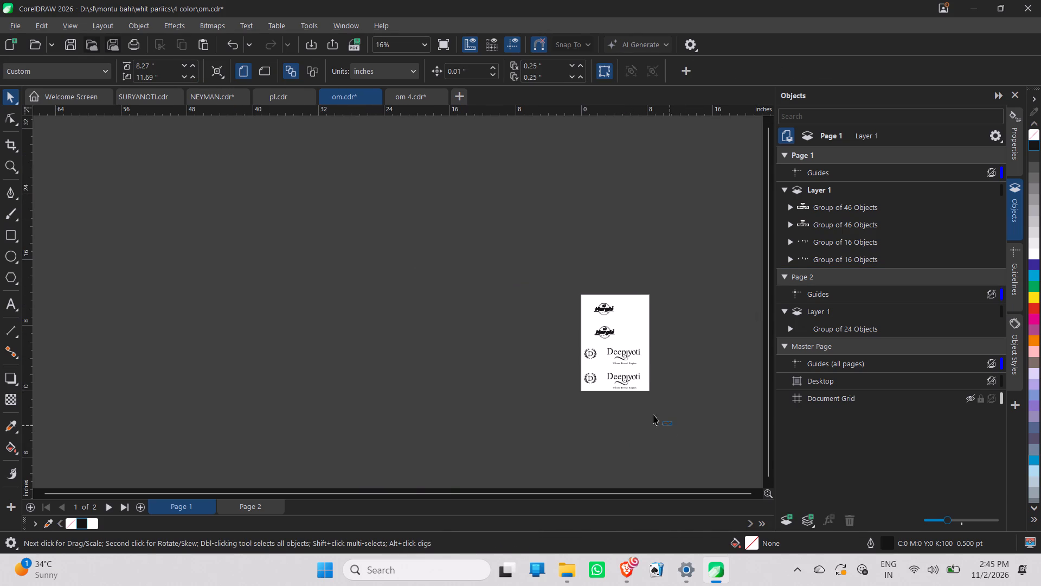
left_click_drag(653, 415, 538, 218)
key("ctrl+g")
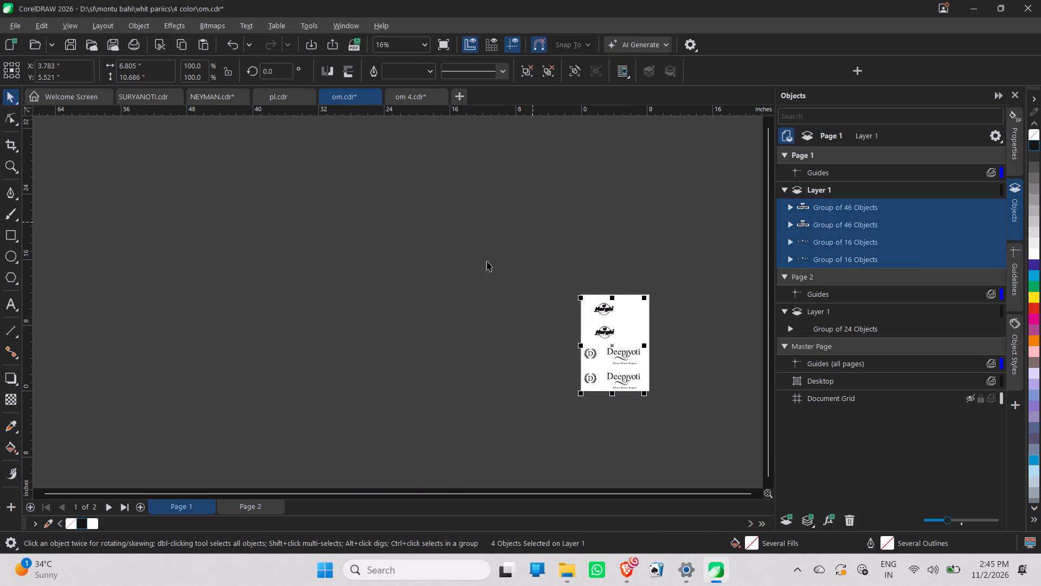
left_click(484, 266)
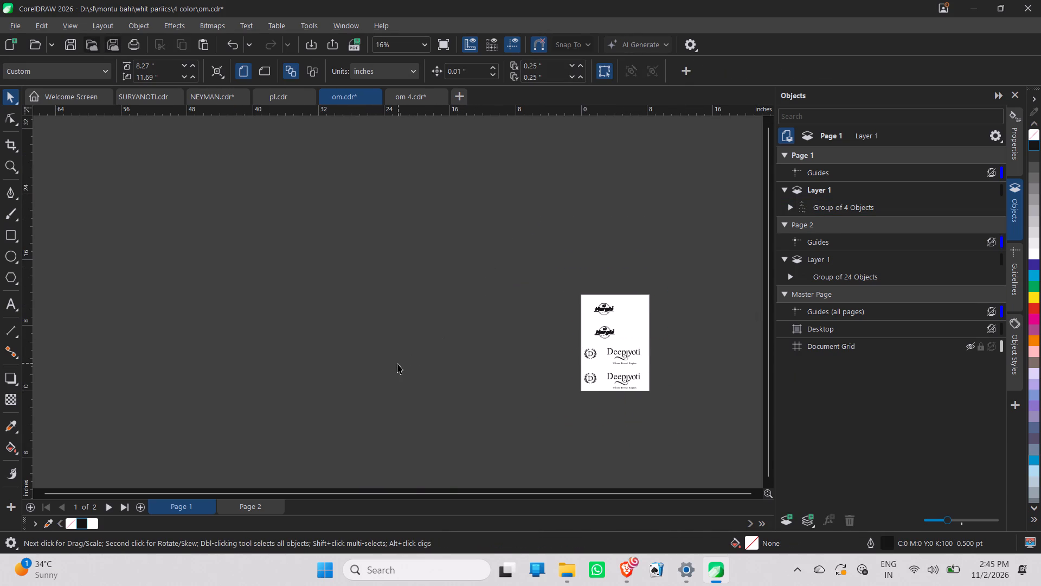
Save the om.cdr document.
key("ctrl+s")
key("ctrl+r")
Export the current document as a PDF named 2 in the 4 color folder, keeping the existing PDF settings.
key("ctrl+e")
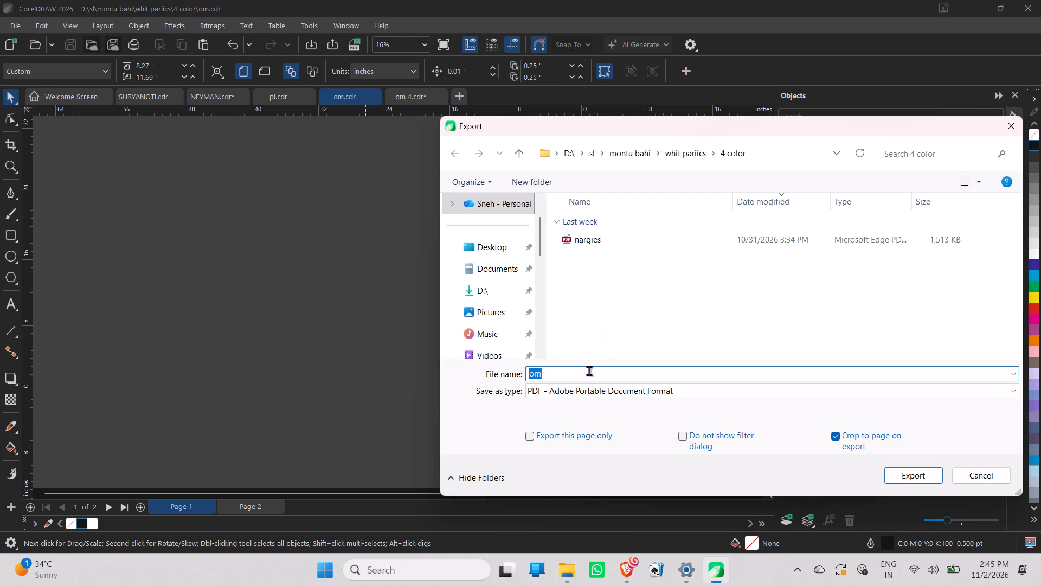
left_click_drag(600, 372, 462, 376)
key("2")
key("Return")
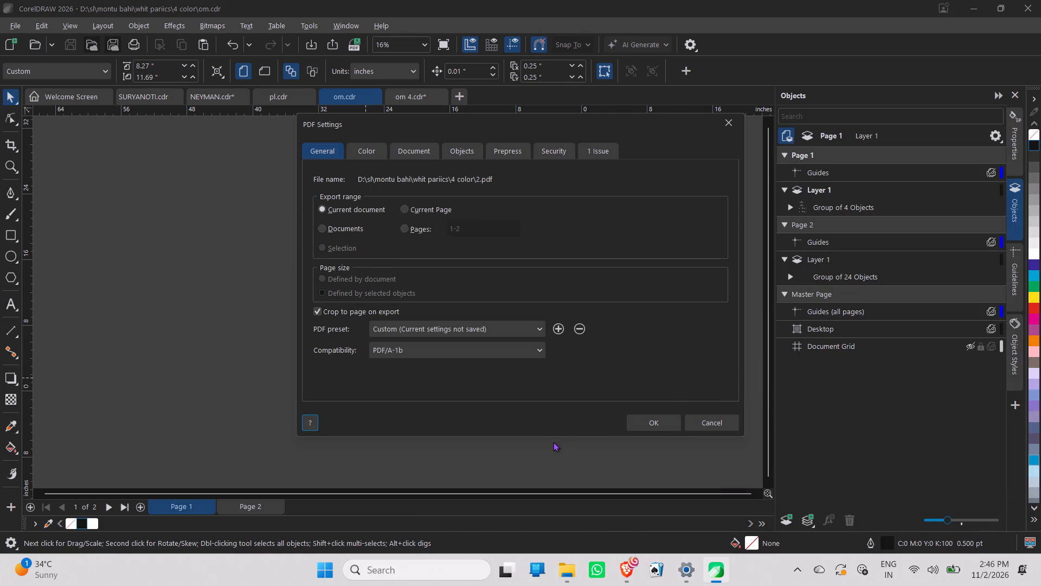
left_click_drag(660, 425, 656, 426)
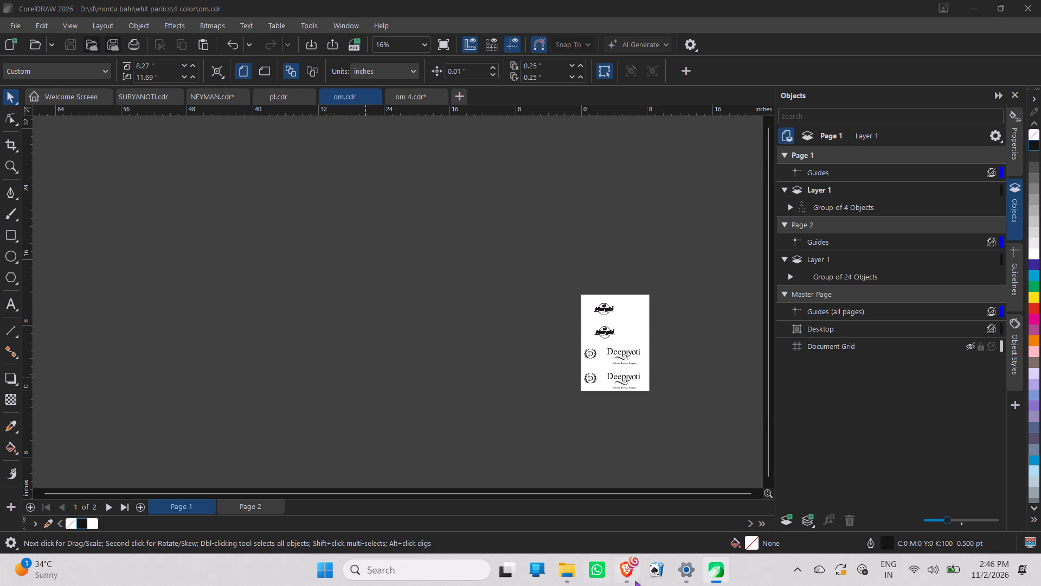
Switch to the Brave browser.
left_click(625, 568)
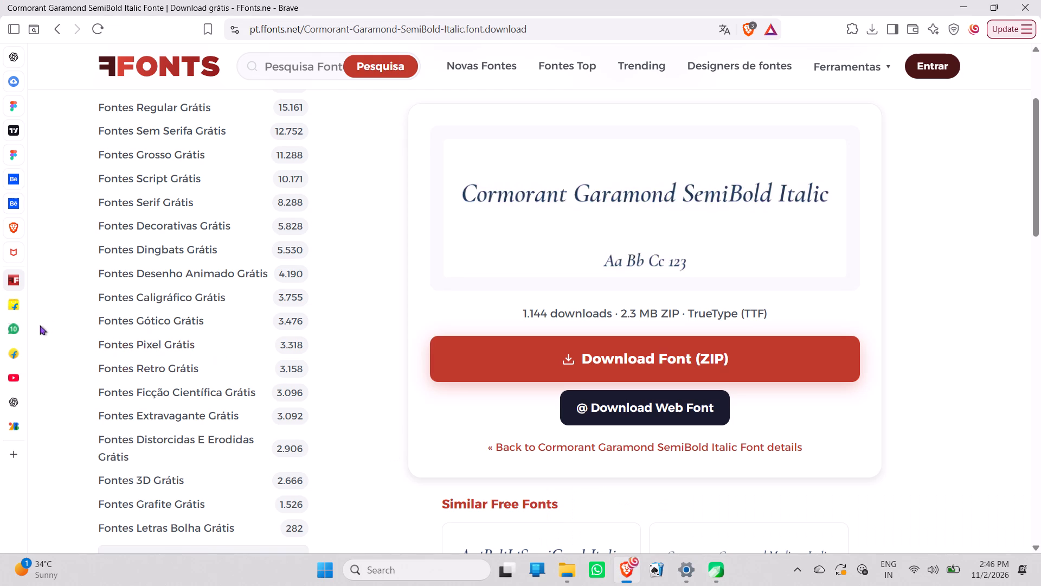